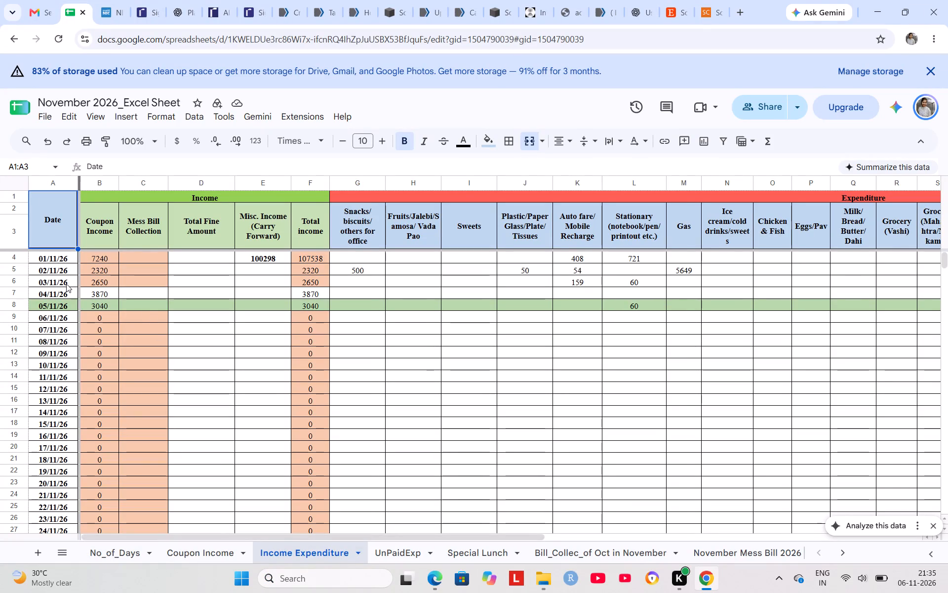
Change the fill of the whole 05/11/26 row to white in the Income Expenditure sheet.
{"action": "left_click", "coordinate": [14, 306]}
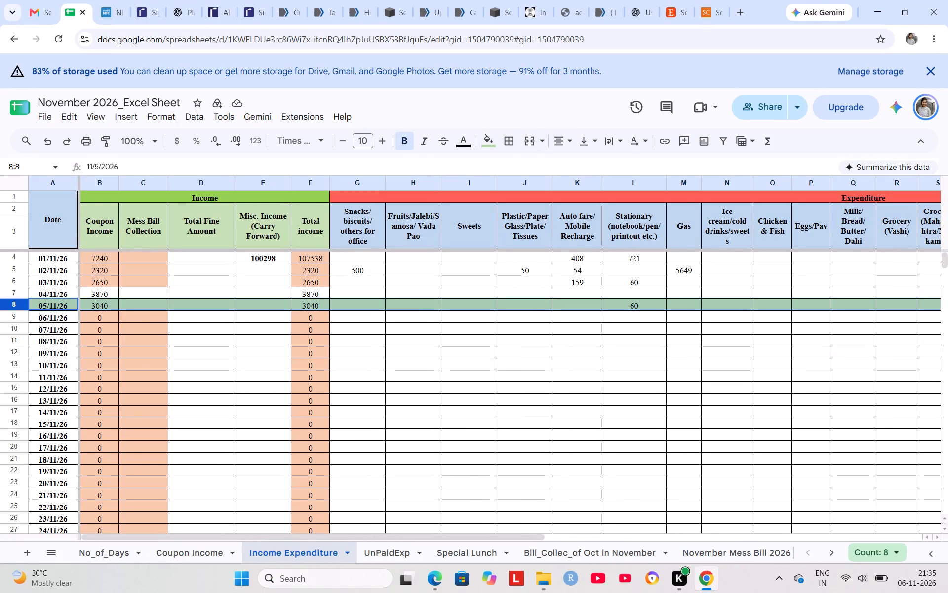
{"action": "left_click", "coordinate": [486, 147]}
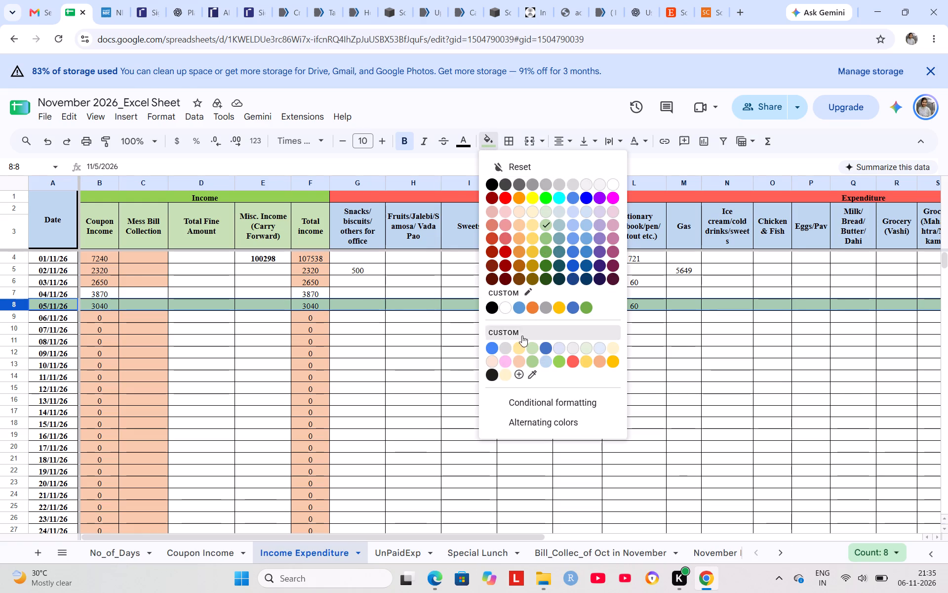
{"action": "left_click", "coordinate": [502, 312]}
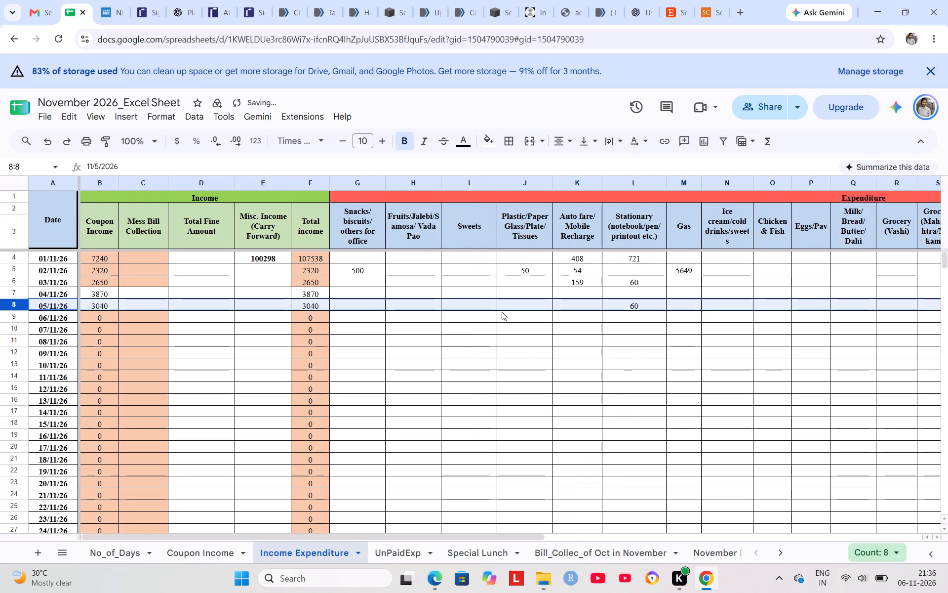
Fill the whole 06/11/26 row with the custom light green colour.
{"action": "left_click", "coordinate": [17, 315]}
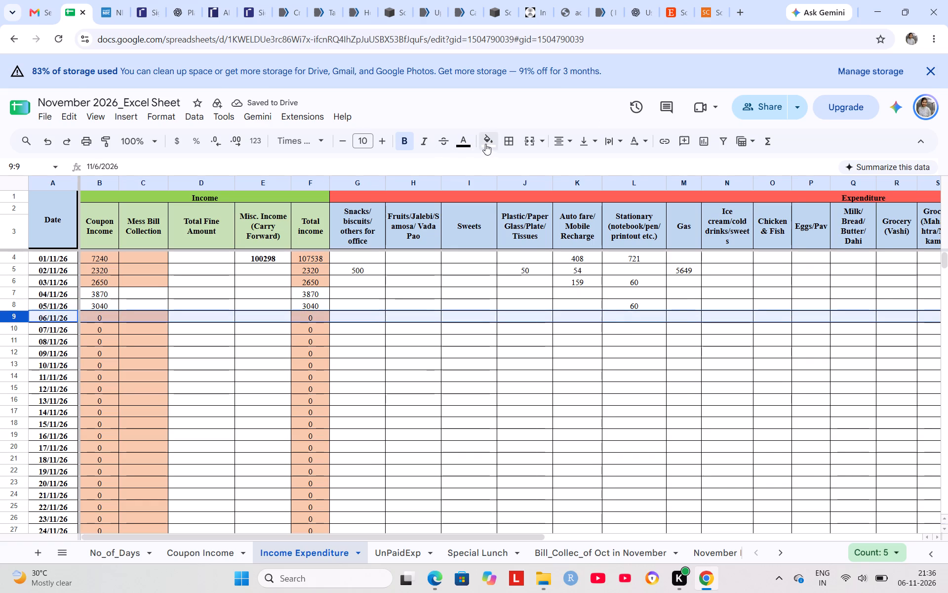
{"action": "left_click", "coordinate": [485, 144]}
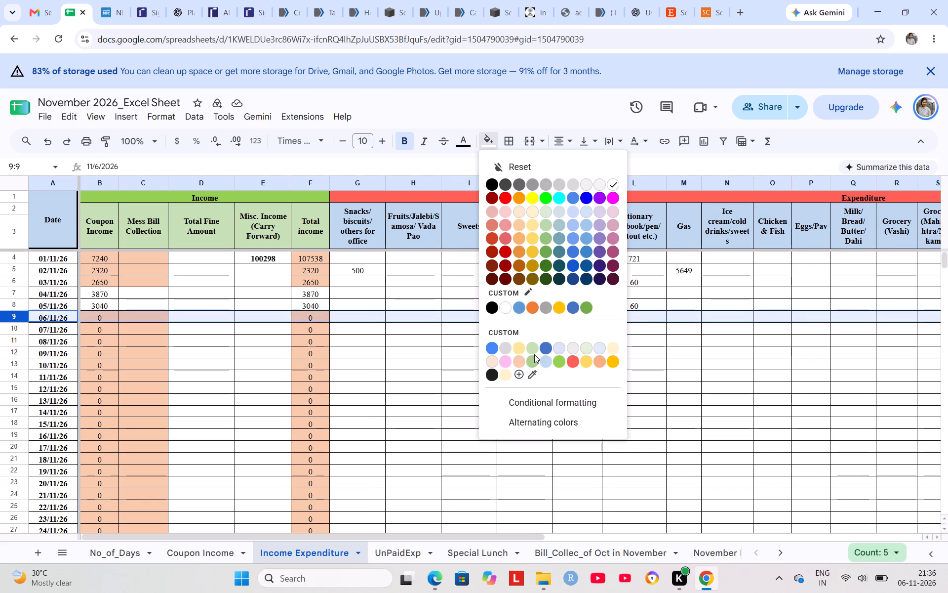
{"action": "left_click", "coordinate": [533, 349]}
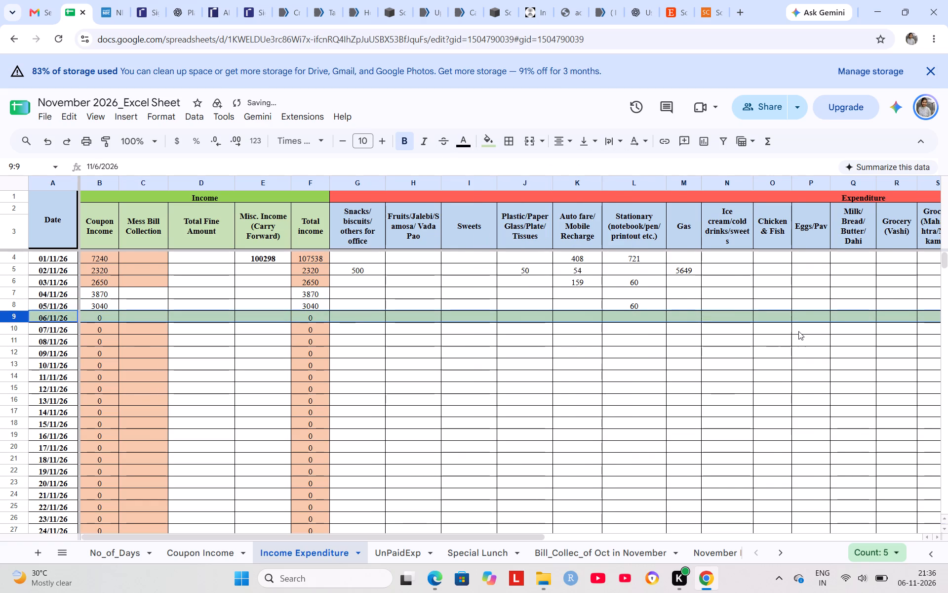
Enter 975 as the Aayushi expenditure for 06/11/26.
{"action": "scroll", "coordinate": [798, 331], "scroll_direction": "left", "scroll_amount": 1}
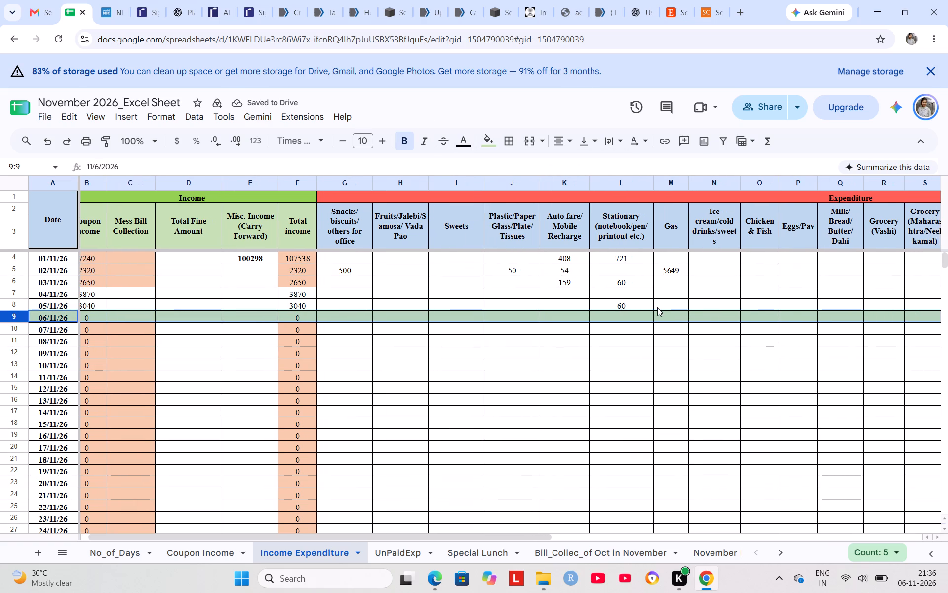
{"action": "scroll", "coordinate": [722, 312], "scroll_direction": "left", "scroll_amount": 2}
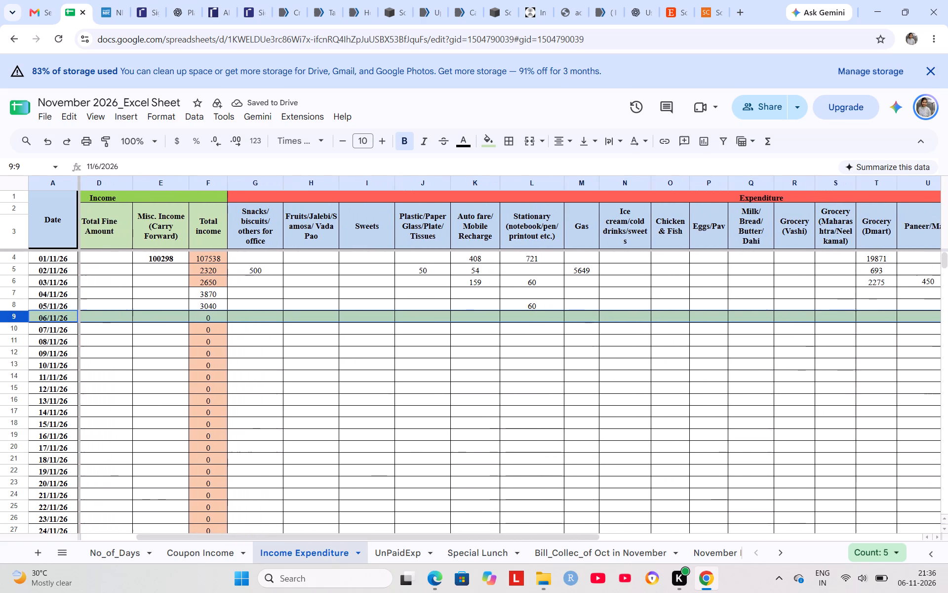
{"action": "scroll", "coordinate": [722, 312], "scroll_direction": "left", "scroll_amount": 2}
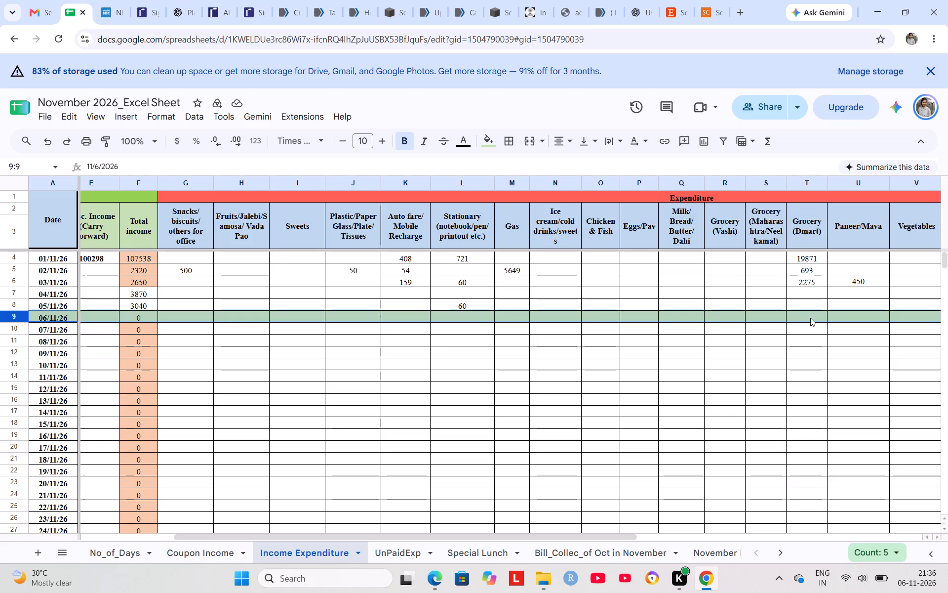
{"action": "scroll", "coordinate": [810, 318], "scroll_direction": "right", "scroll_amount": 2}
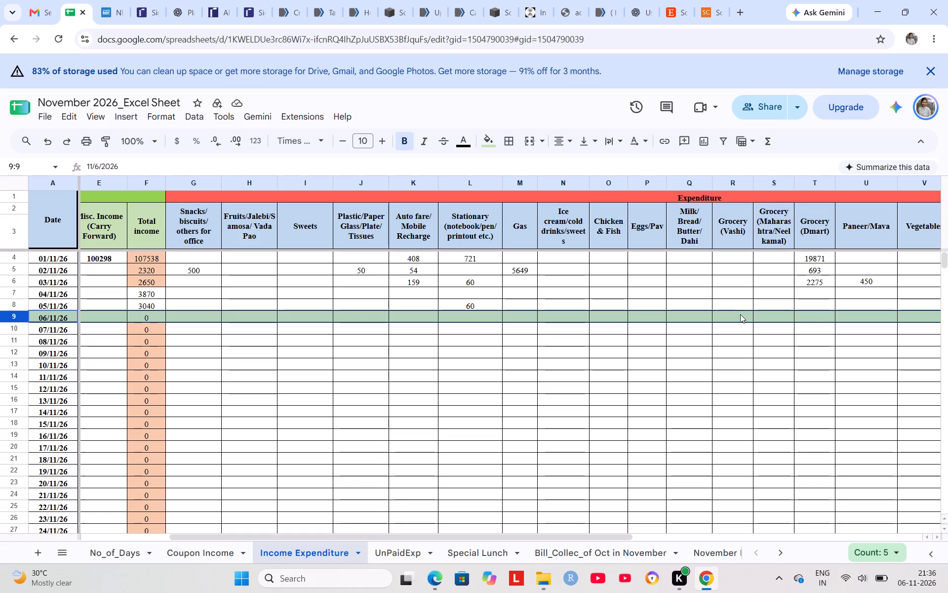
{"action": "scroll", "coordinate": [740, 314], "scroll_direction": "left", "scroll_amount": 1}
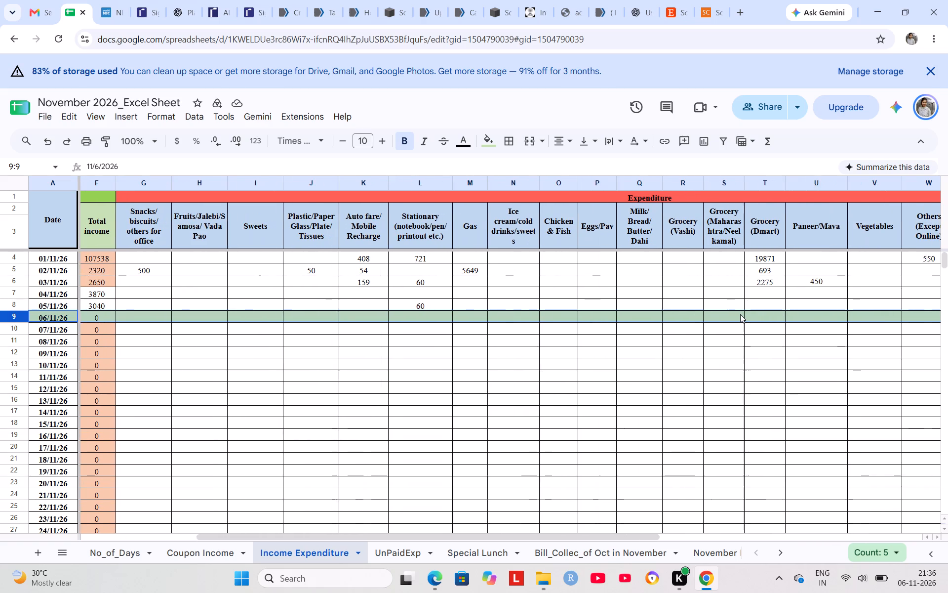
{"action": "scroll", "coordinate": [740, 314], "scroll_direction": "left", "scroll_amount": 4}
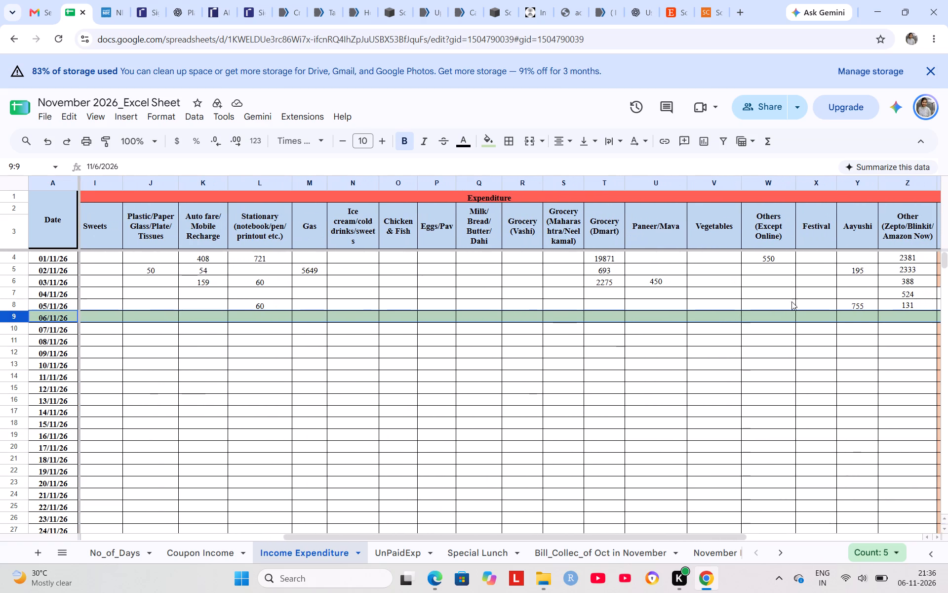
{"action": "left_click", "coordinate": [842, 317]}
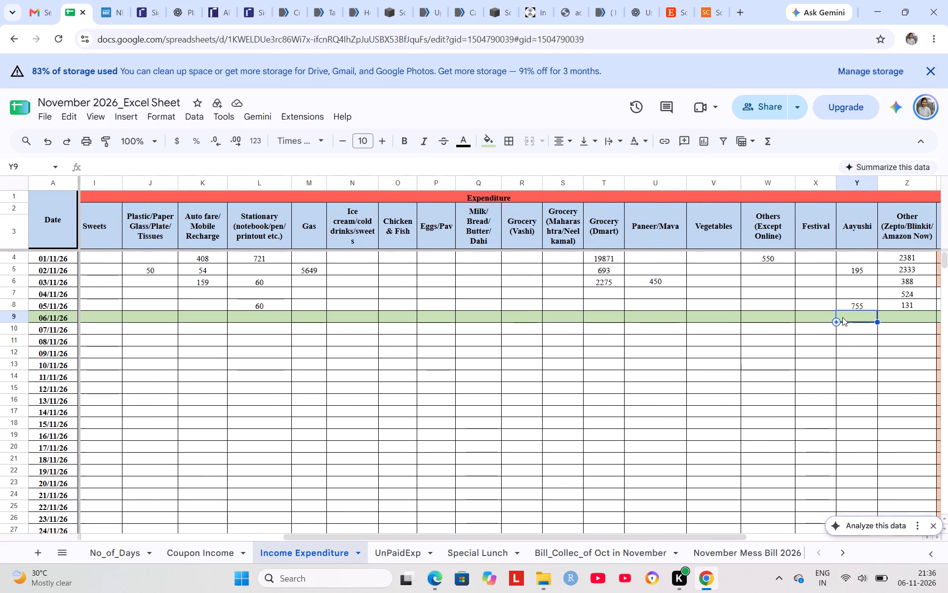
{"action": "key", "text": "9"}
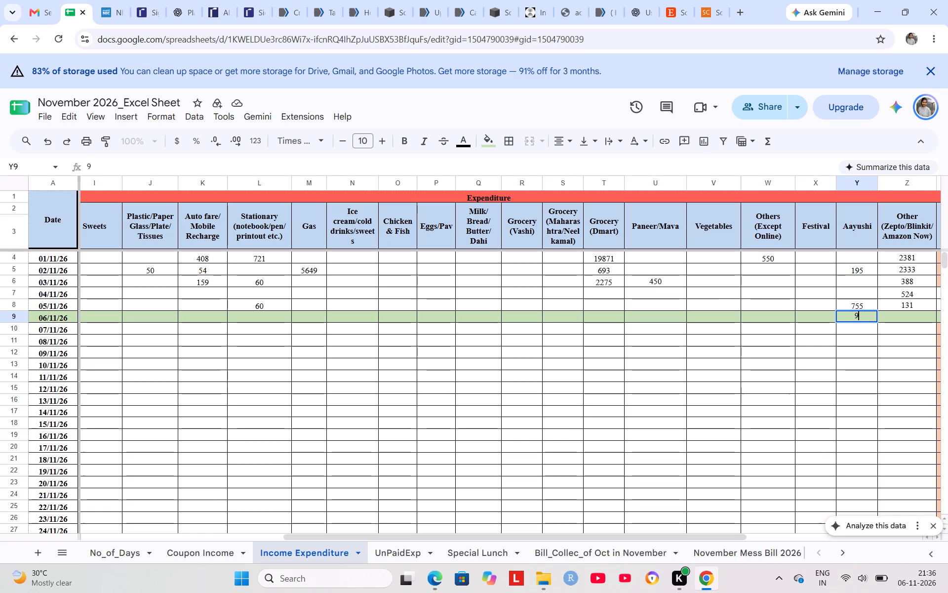
{"action": "type", "text": "75"}
{"action": "left_click", "coordinate": [884, 345]}
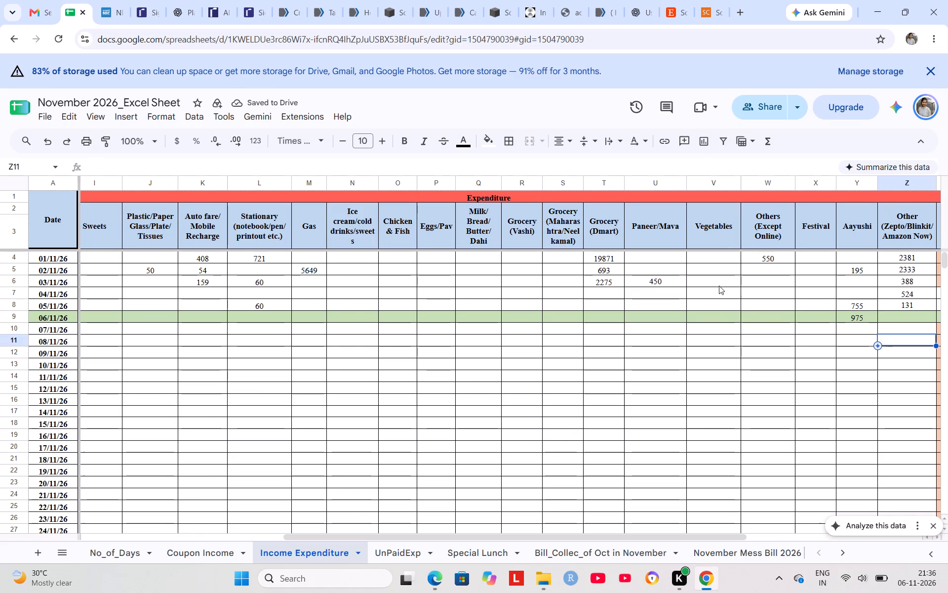
Enter 400 as the Sweets expenditure for 06/11/26.
{"action": "scroll", "coordinate": [719, 286], "scroll_direction": "right", "scroll_amount": 5}
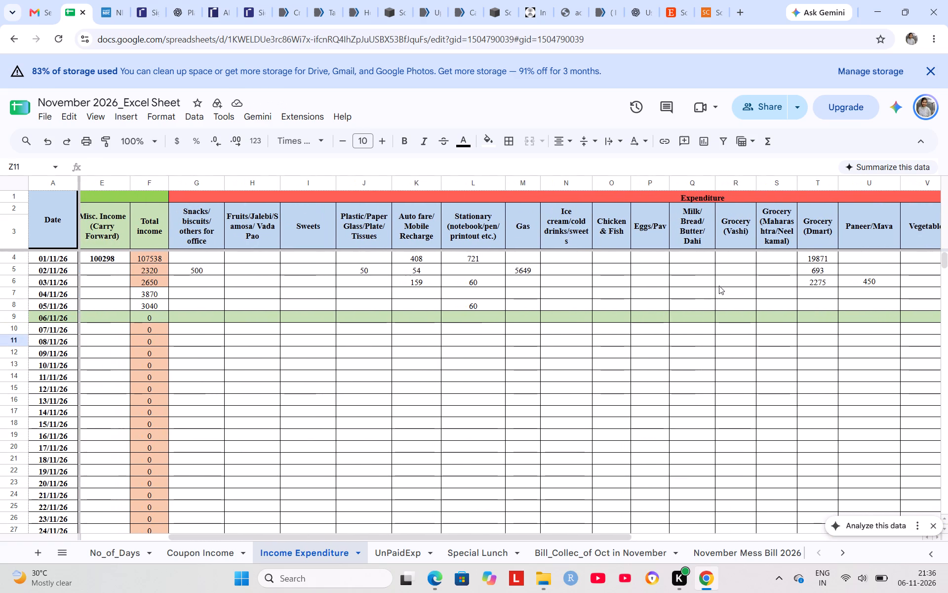
{"action": "scroll", "coordinate": [719, 286], "scroll_direction": "right", "scroll_amount": 1}
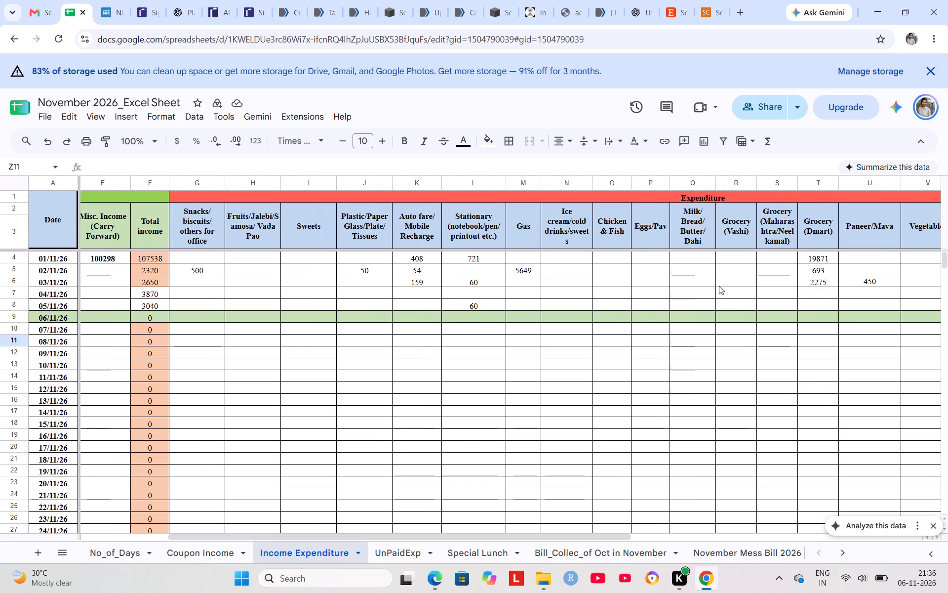
{"action": "left_click", "coordinate": [296, 316]}
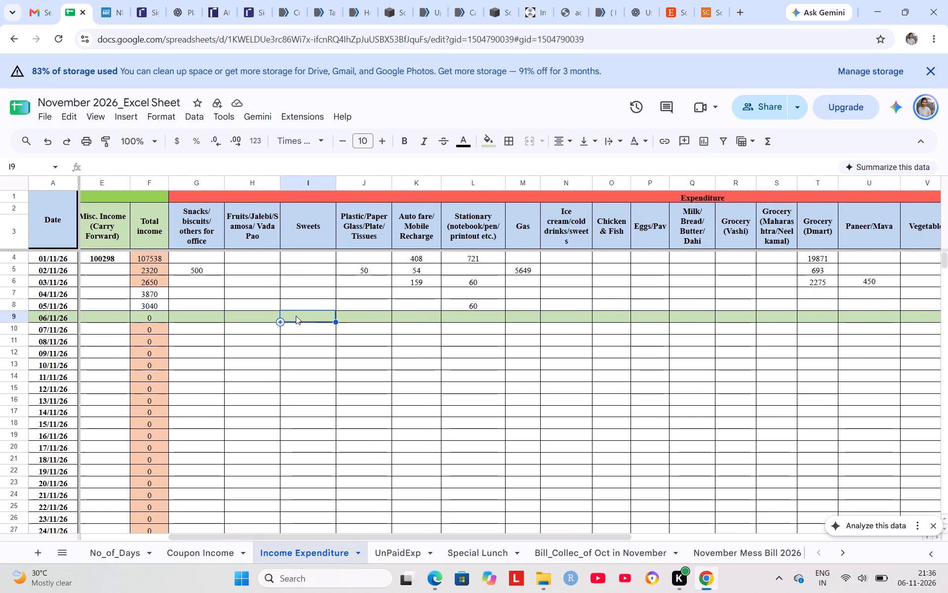
{"action": "type", "text": "400"}
{"action": "left_click", "coordinate": [352, 339]}
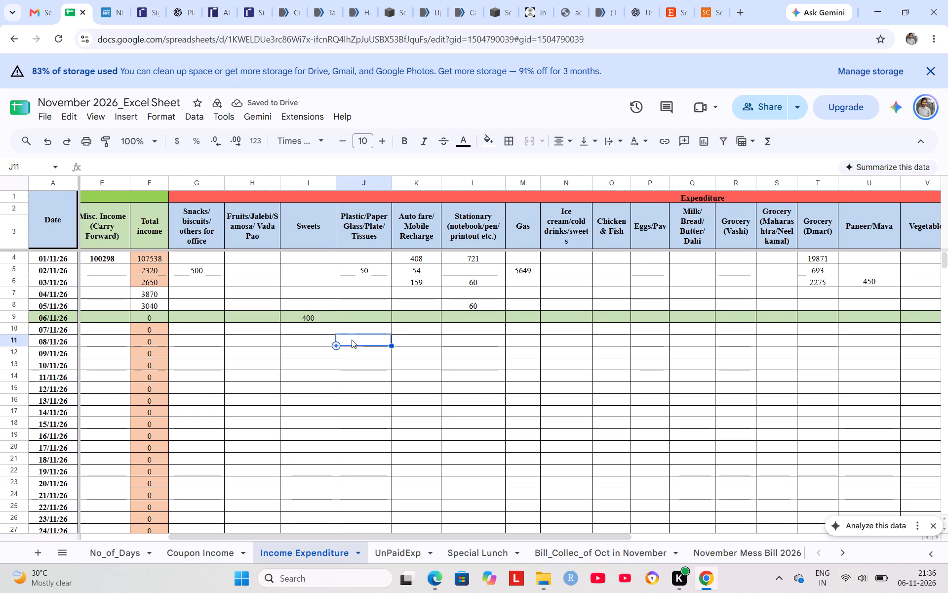
Enter 603 as the Other (Zepto/Blinkit/Amazon Now) expenditure for 06/11/26.
{"action": "scroll", "coordinate": [352, 339], "scroll_direction": "left", "scroll_amount": 3}
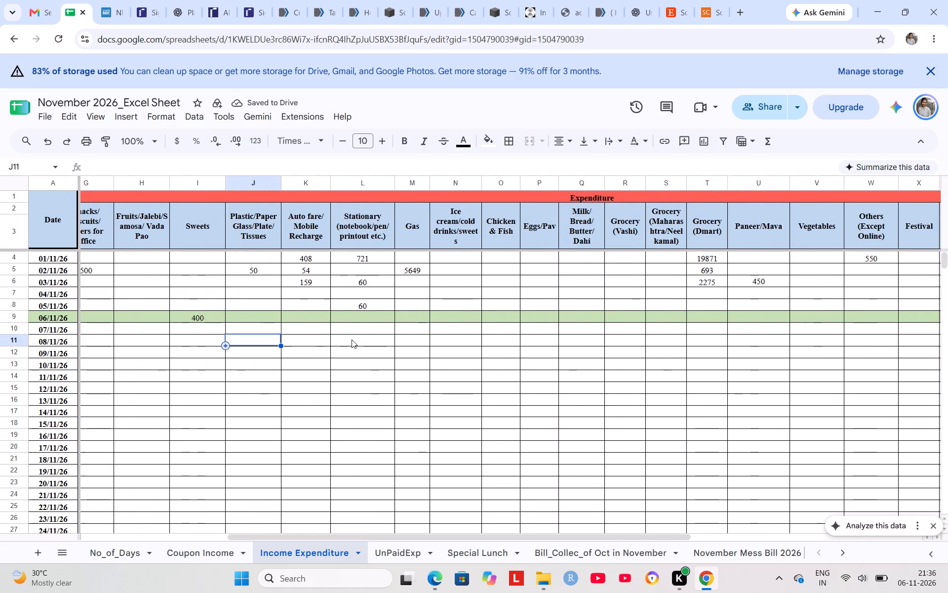
{"action": "scroll", "coordinate": [352, 339], "scroll_direction": "left", "scroll_amount": 1}
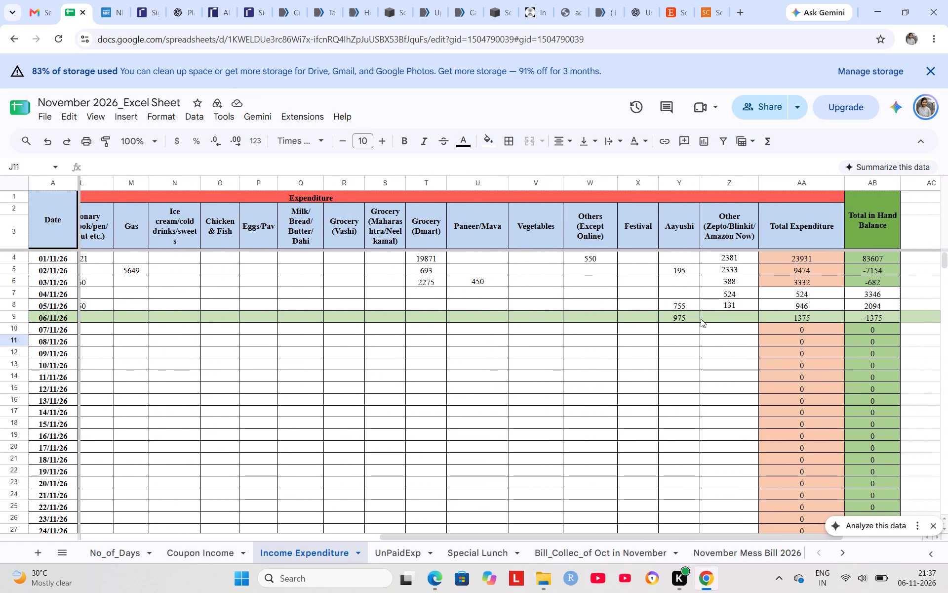
{"action": "left_click", "coordinate": [708, 319]}
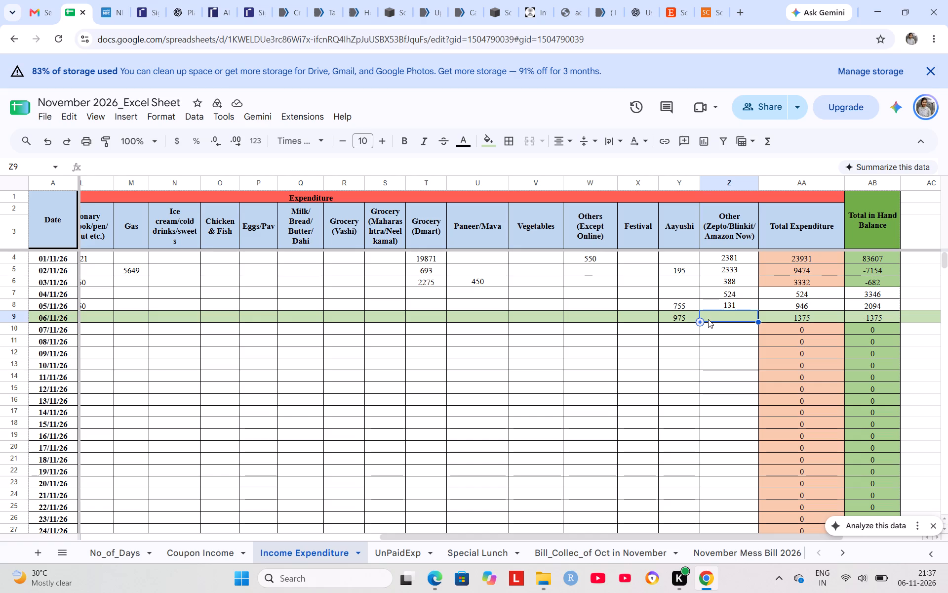
{"action": "type", "text": "603"}
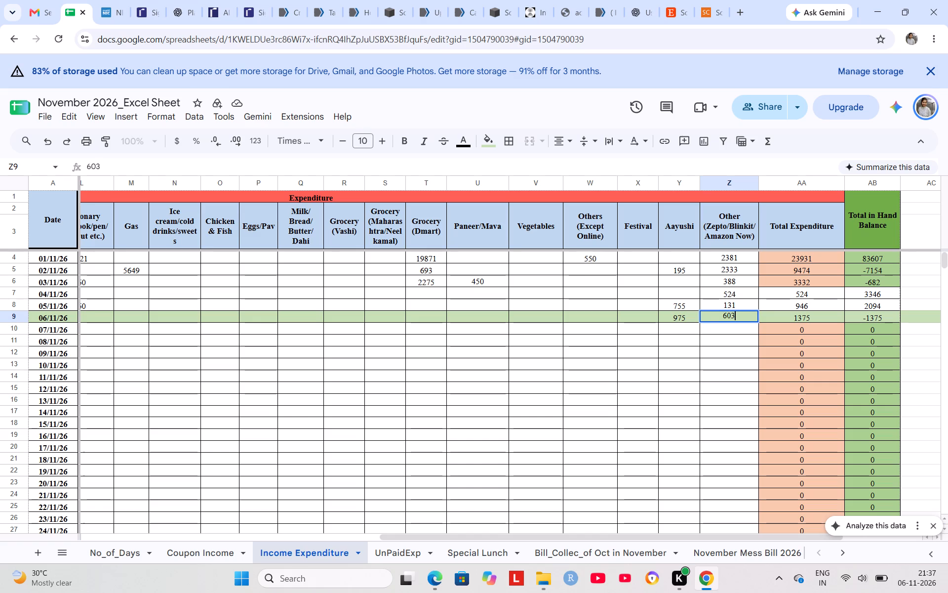
{"action": "left_click", "coordinate": [711, 370]}
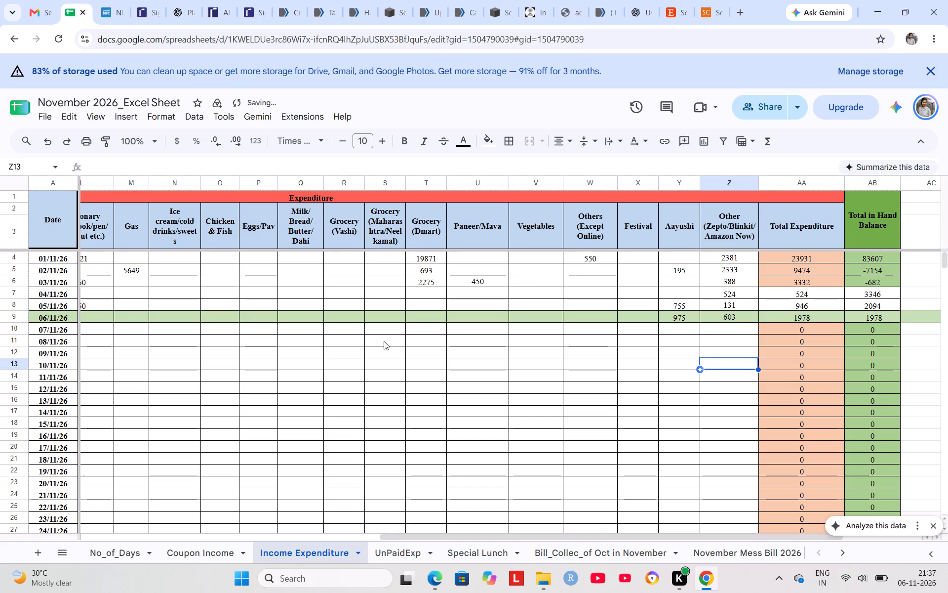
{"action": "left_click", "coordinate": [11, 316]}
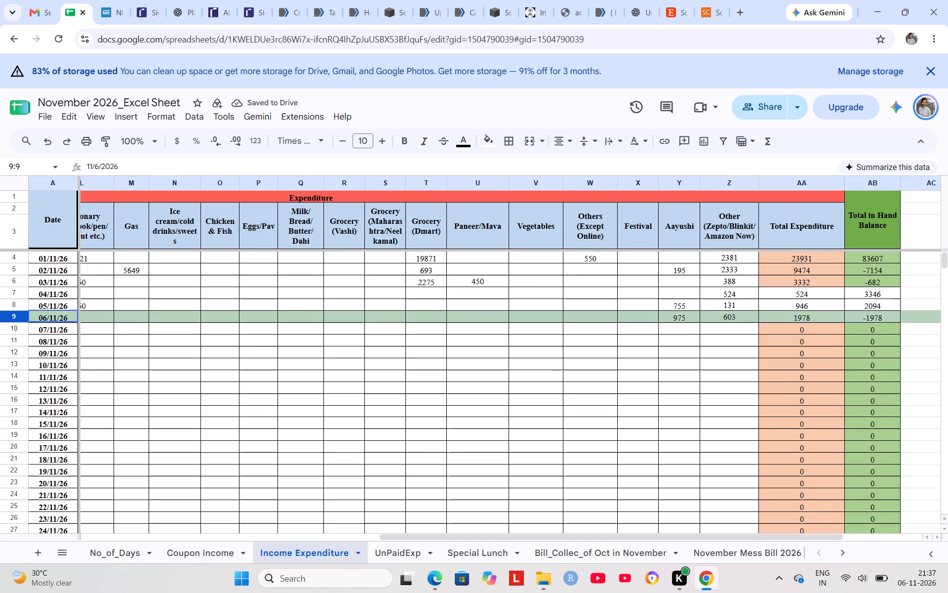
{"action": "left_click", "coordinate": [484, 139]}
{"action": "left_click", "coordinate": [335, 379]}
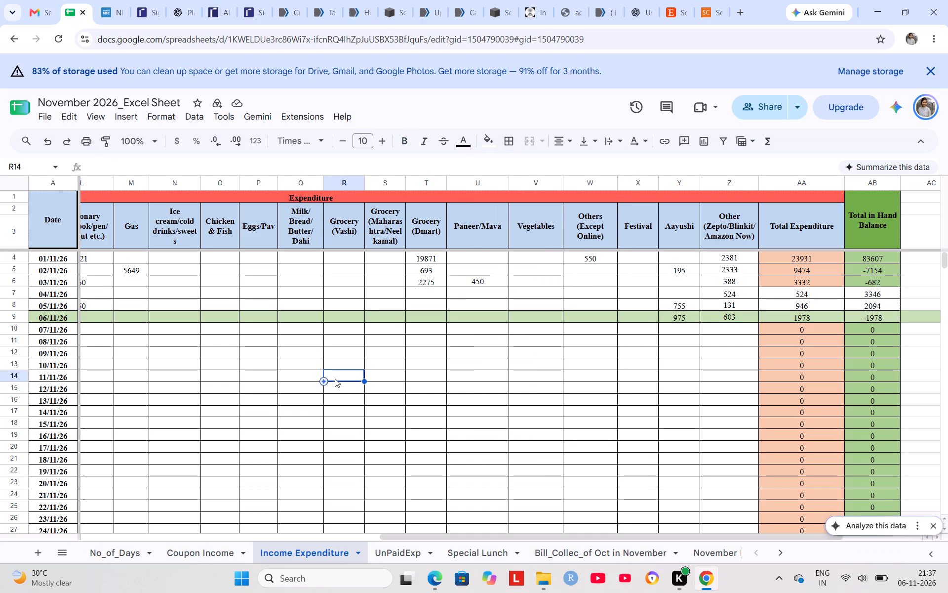
Save the spreadsheet.
{"action": "key", "text": "ctrl+s"}
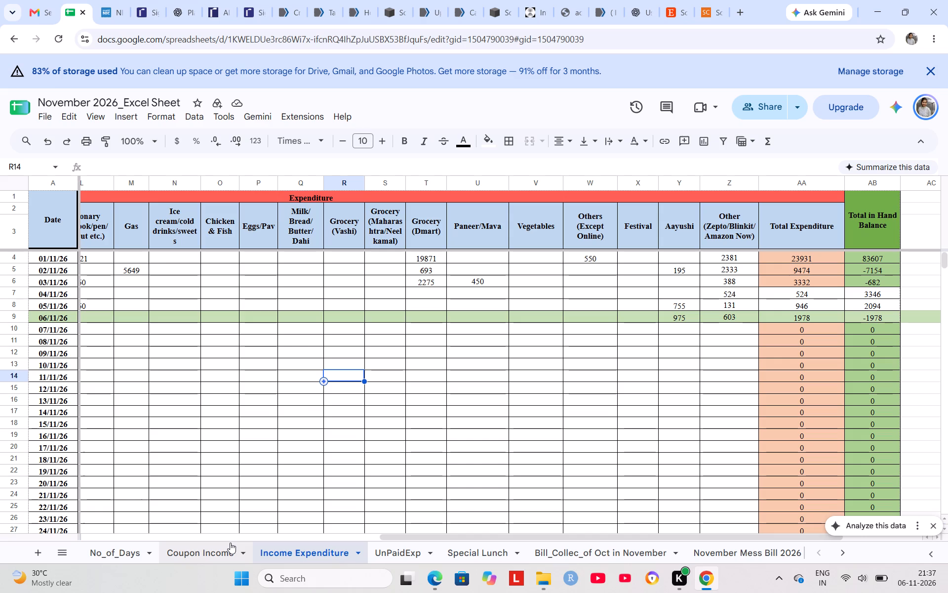
Review the daily entries in the Coupon Income and UnPaidExp sheets, then go on to the Special Lunch sheet.
{"action": "left_click", "coordinate": [190, 549]}
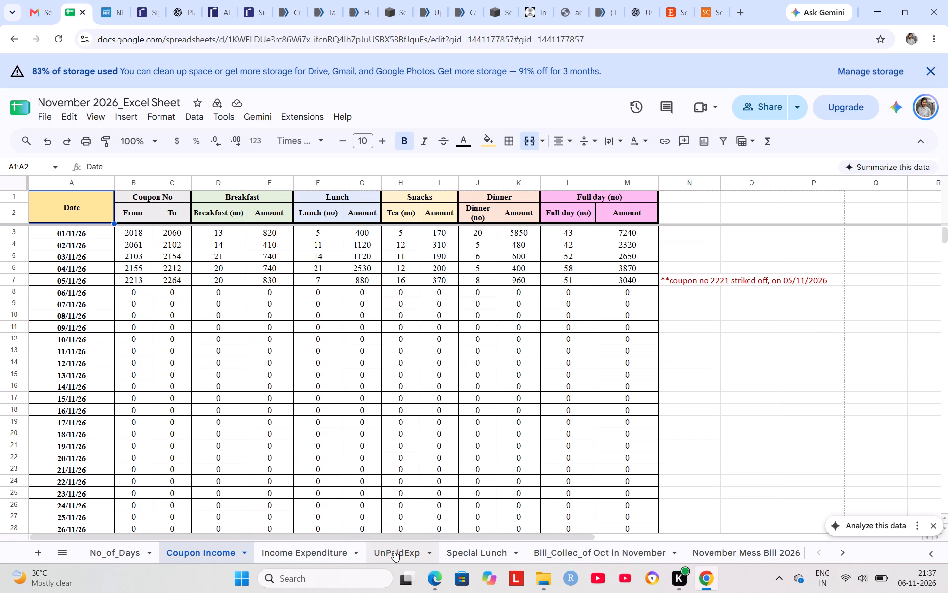
{"action": "left_click", "coordinate": [394, 551]}
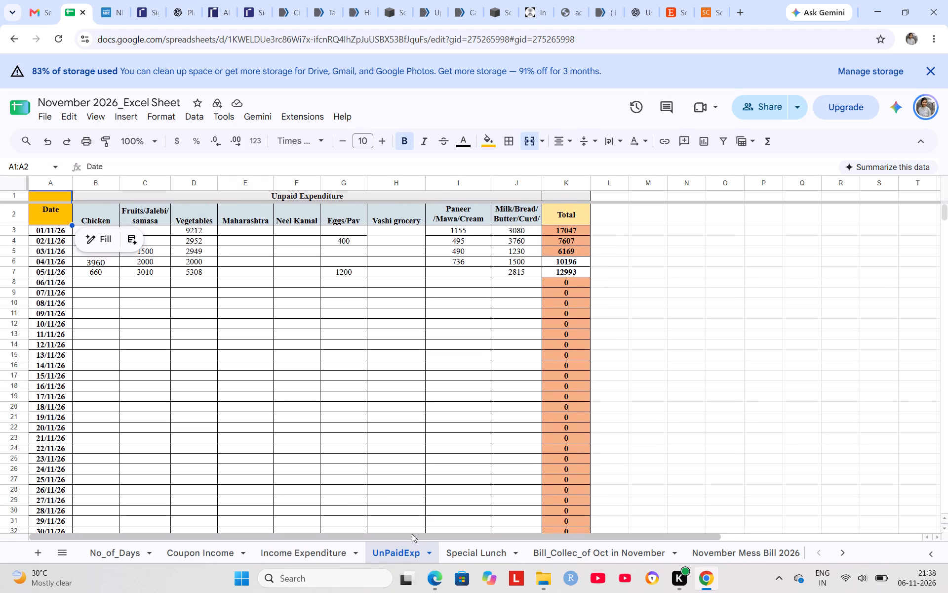
{"action": "left_click", "coordinate": [460, 551]}
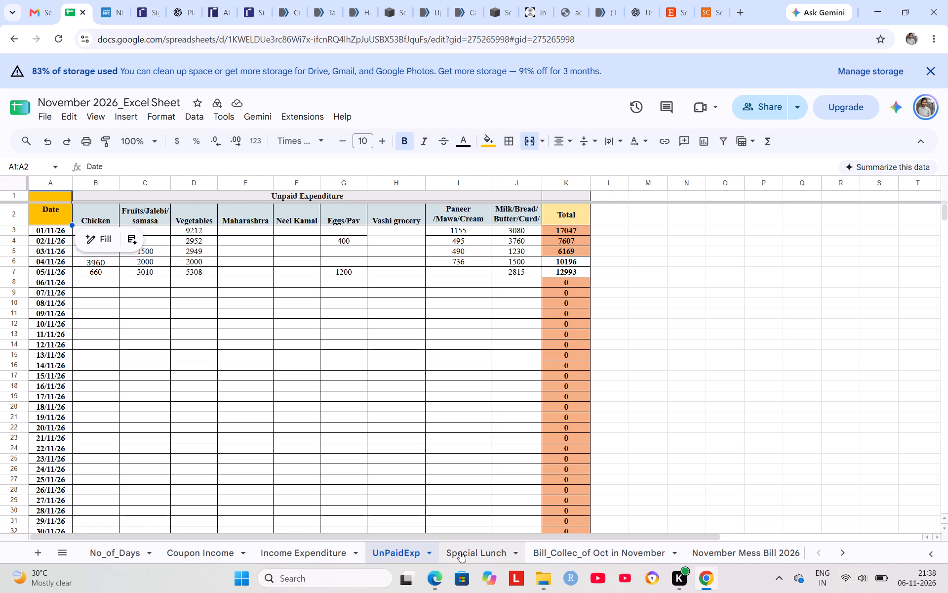
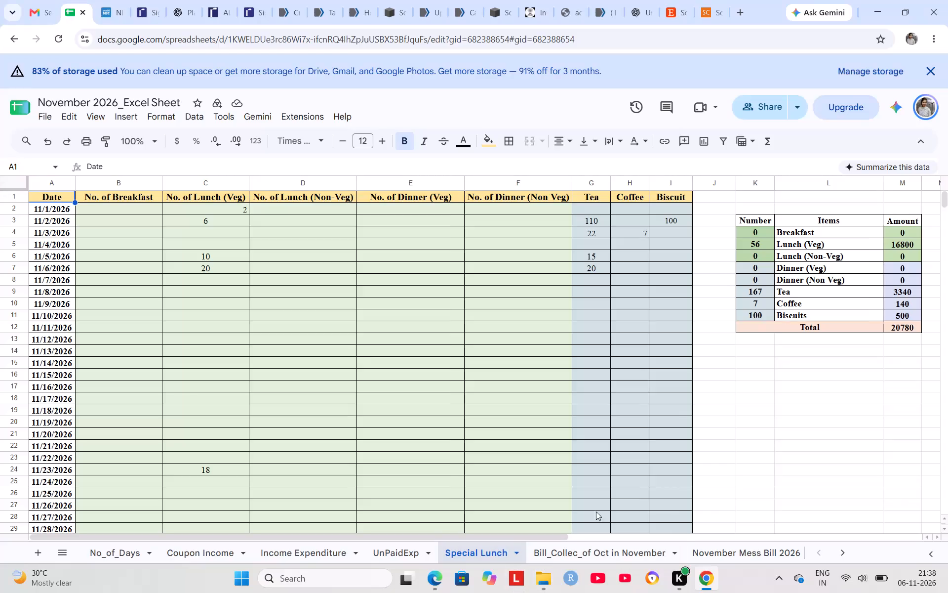
Go to the November Mess Bill 2026 sheet and save the spreadsheet.
{"action": "left_click", "coordinate": [729, 550]}
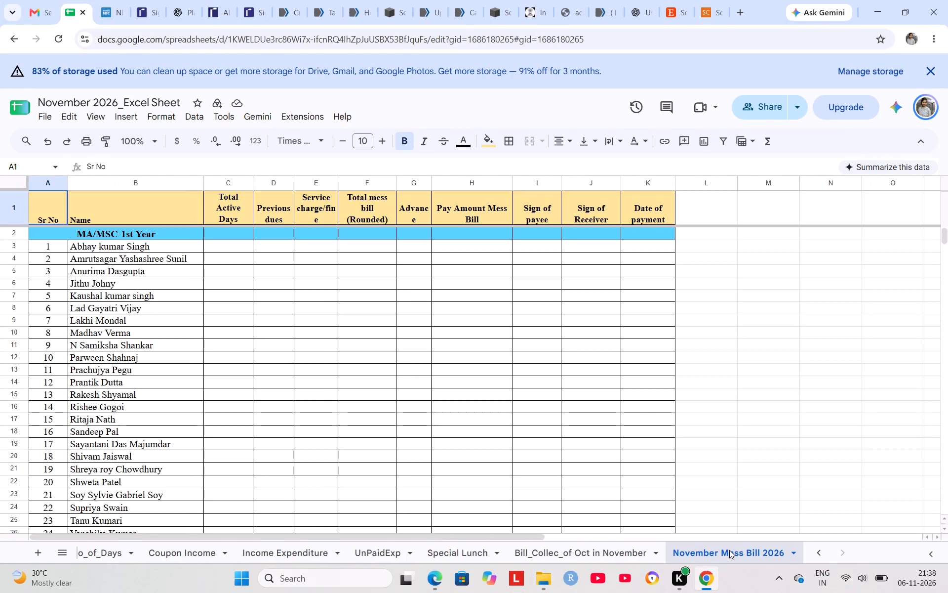
{"action": "key", "text": "ctrl+s"}
Return to the Special Lunch sheet and examine the 11/6/2026 row, including its Tea entry.
{"action": "left_click", "coordinate": [464, 542]}
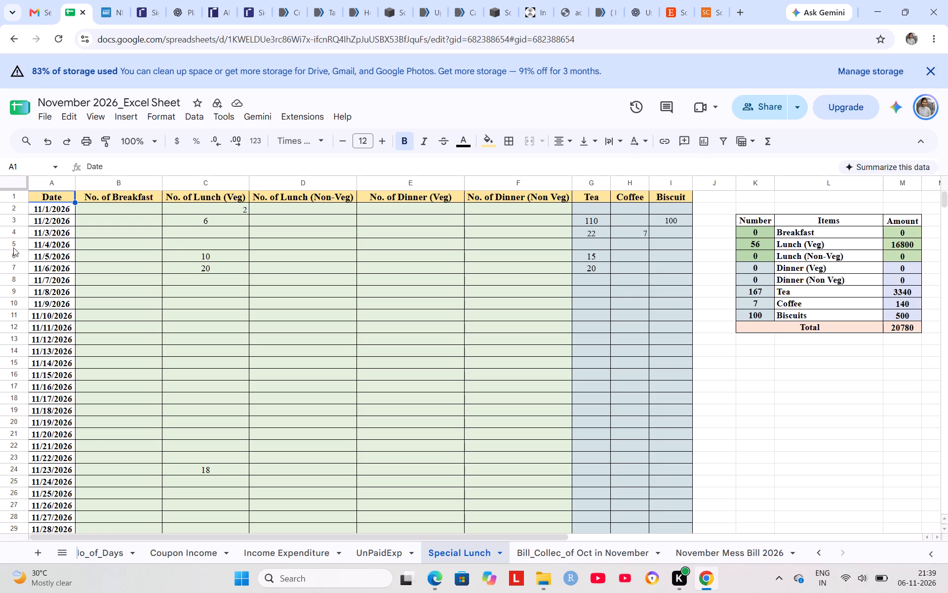
{"action": "left_click", "coordinate": [9, 268]}
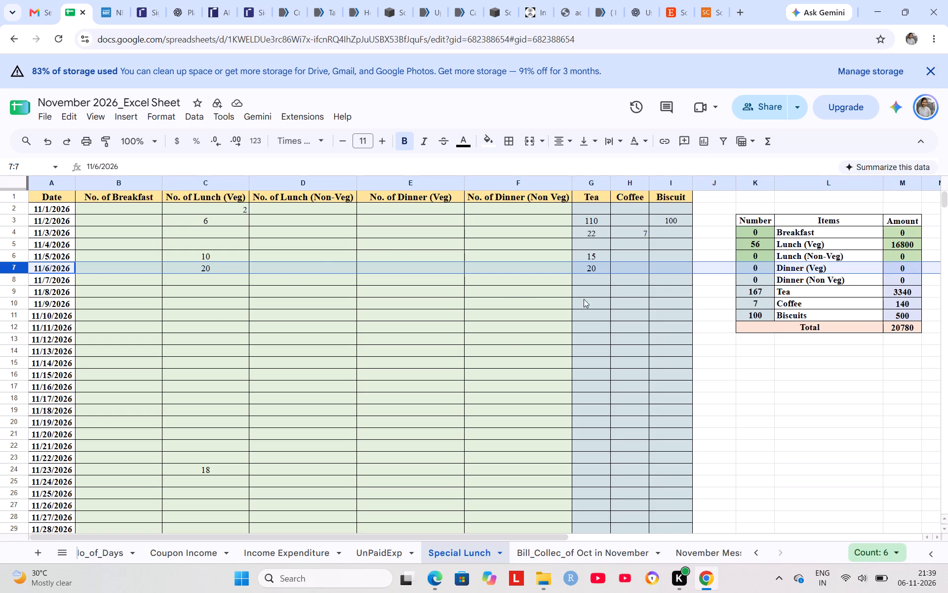
{"action": "left_click", "coordinate": [607, 270]}
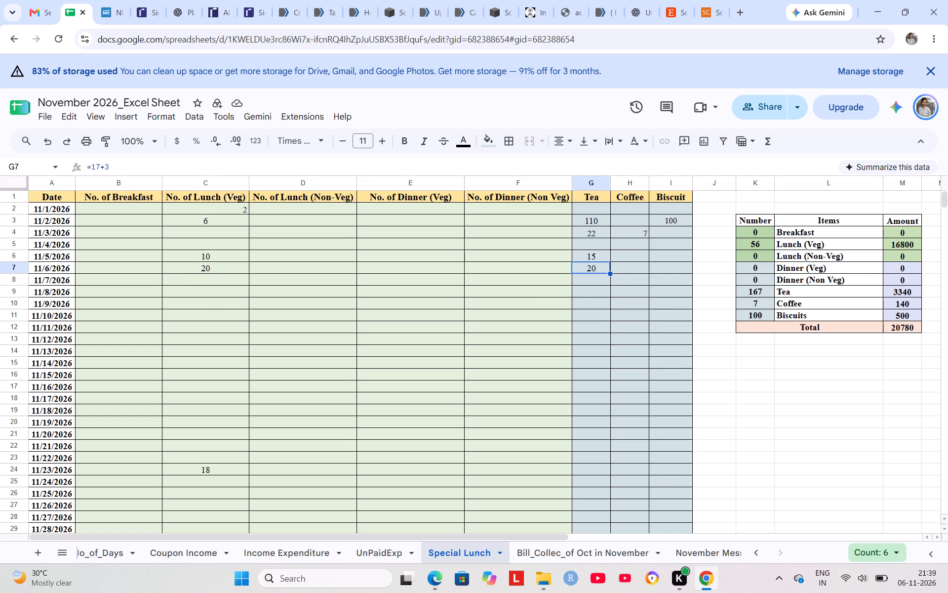
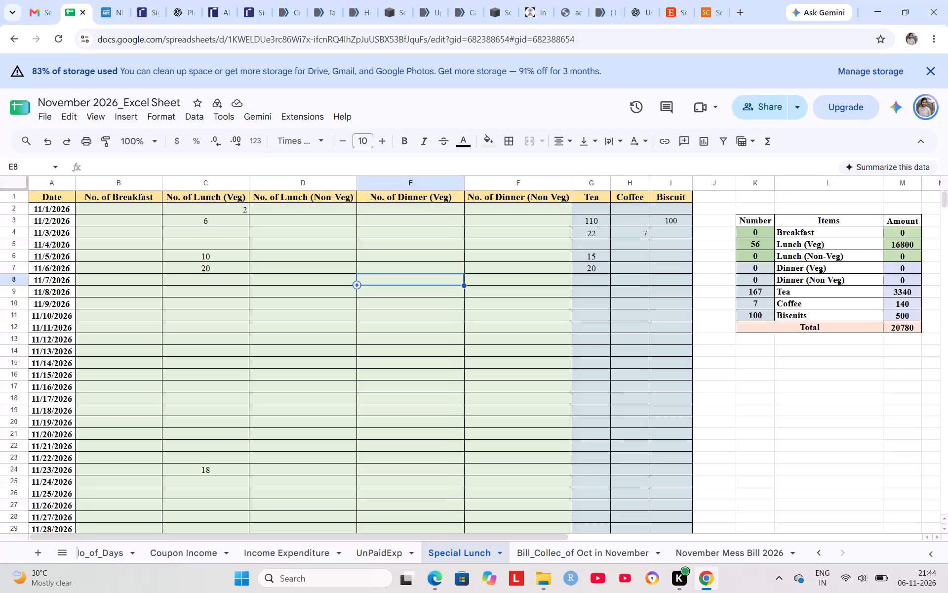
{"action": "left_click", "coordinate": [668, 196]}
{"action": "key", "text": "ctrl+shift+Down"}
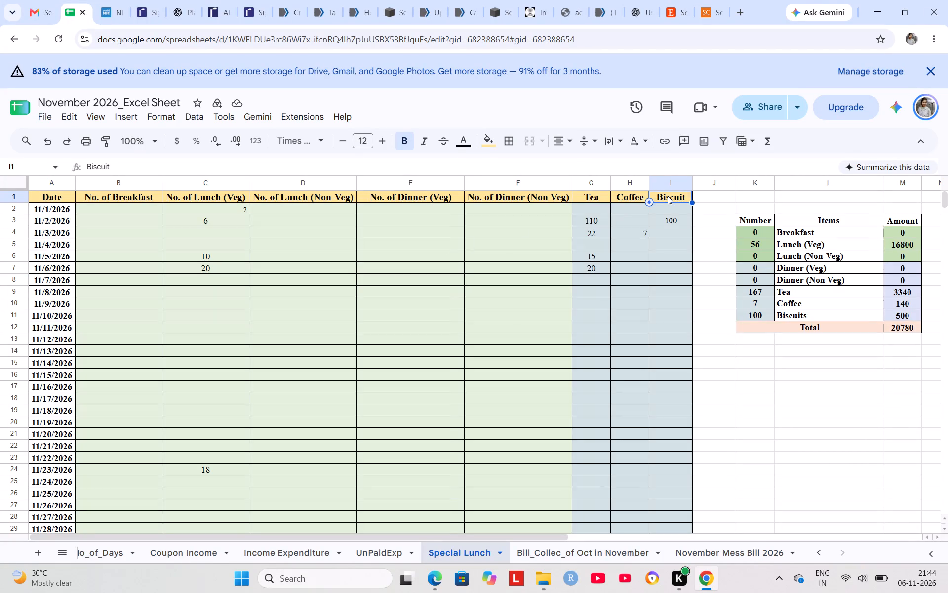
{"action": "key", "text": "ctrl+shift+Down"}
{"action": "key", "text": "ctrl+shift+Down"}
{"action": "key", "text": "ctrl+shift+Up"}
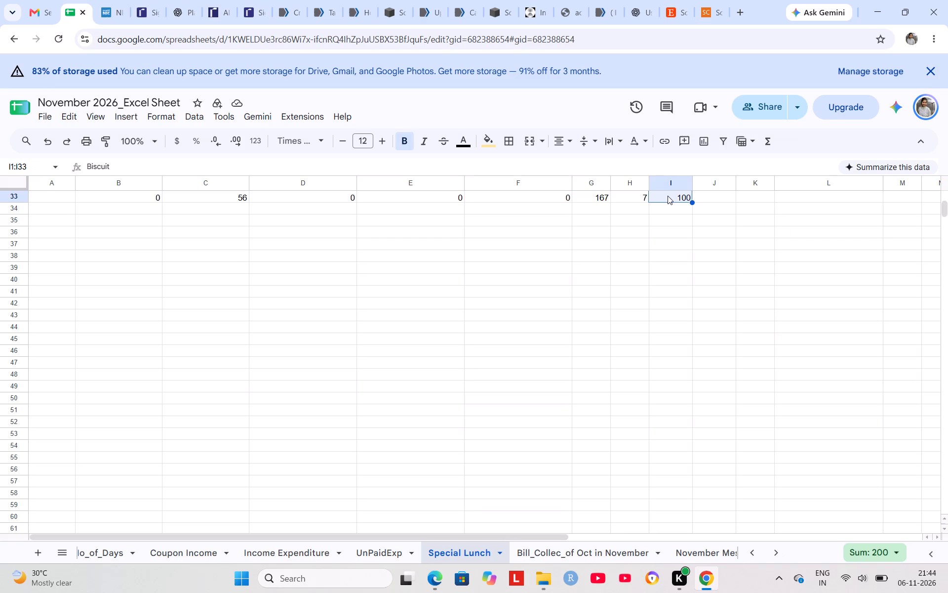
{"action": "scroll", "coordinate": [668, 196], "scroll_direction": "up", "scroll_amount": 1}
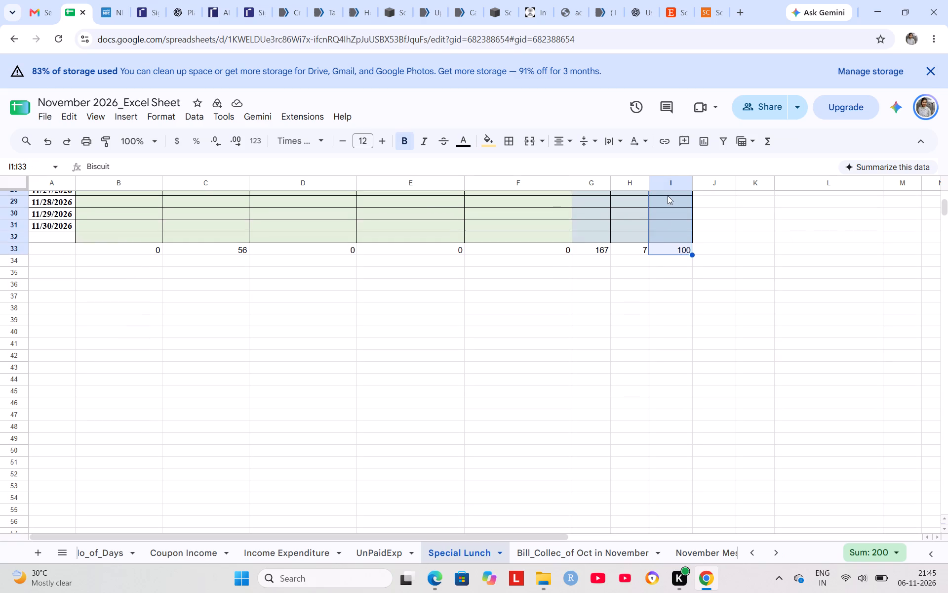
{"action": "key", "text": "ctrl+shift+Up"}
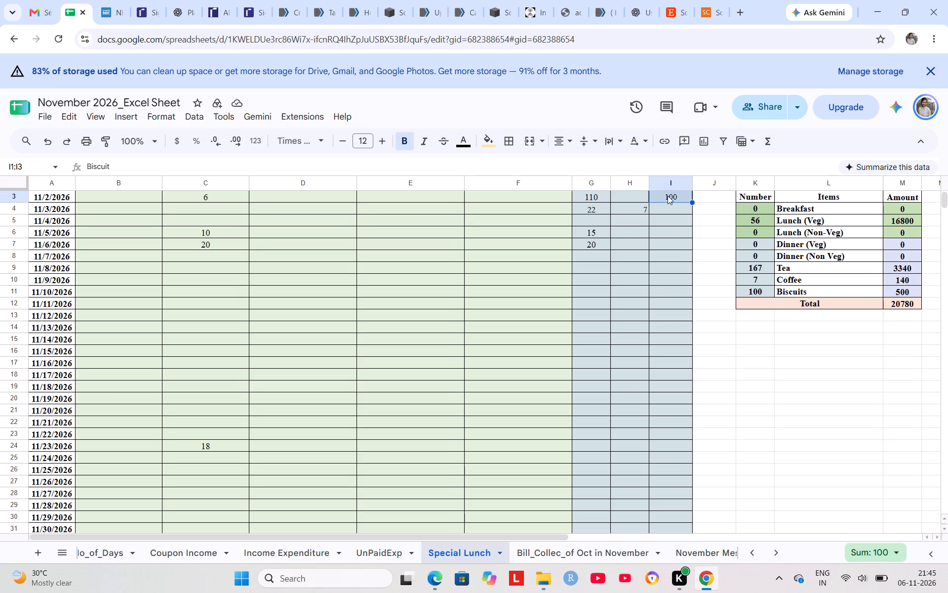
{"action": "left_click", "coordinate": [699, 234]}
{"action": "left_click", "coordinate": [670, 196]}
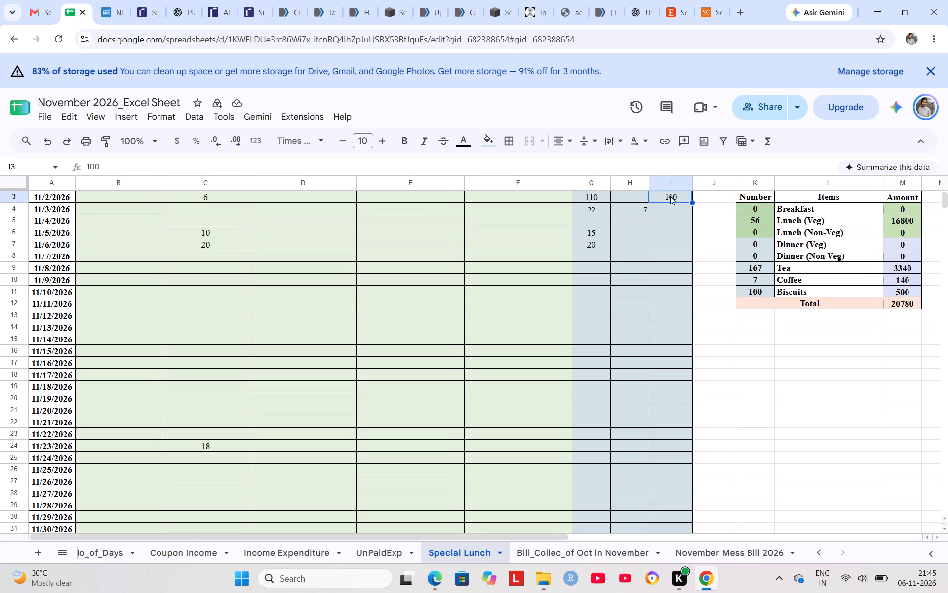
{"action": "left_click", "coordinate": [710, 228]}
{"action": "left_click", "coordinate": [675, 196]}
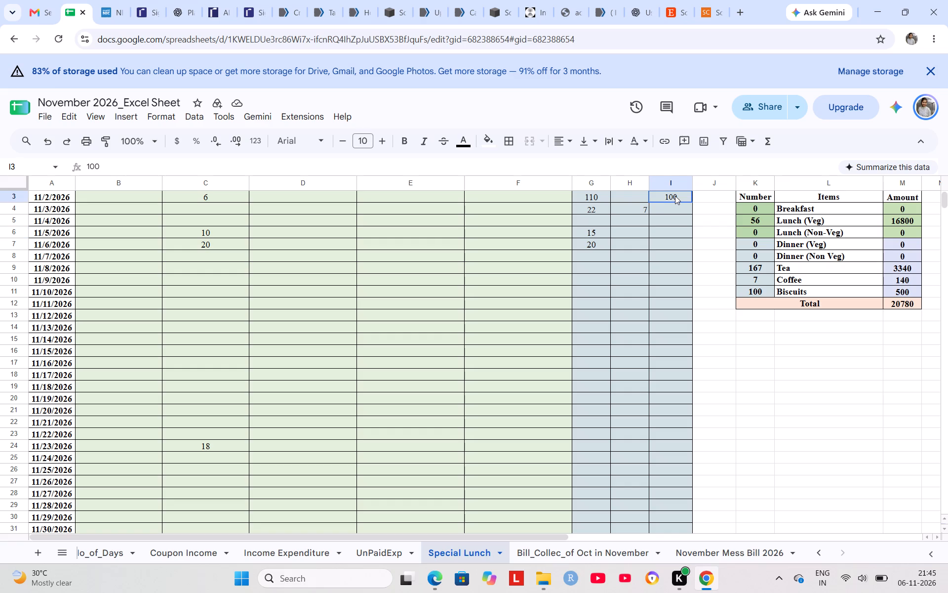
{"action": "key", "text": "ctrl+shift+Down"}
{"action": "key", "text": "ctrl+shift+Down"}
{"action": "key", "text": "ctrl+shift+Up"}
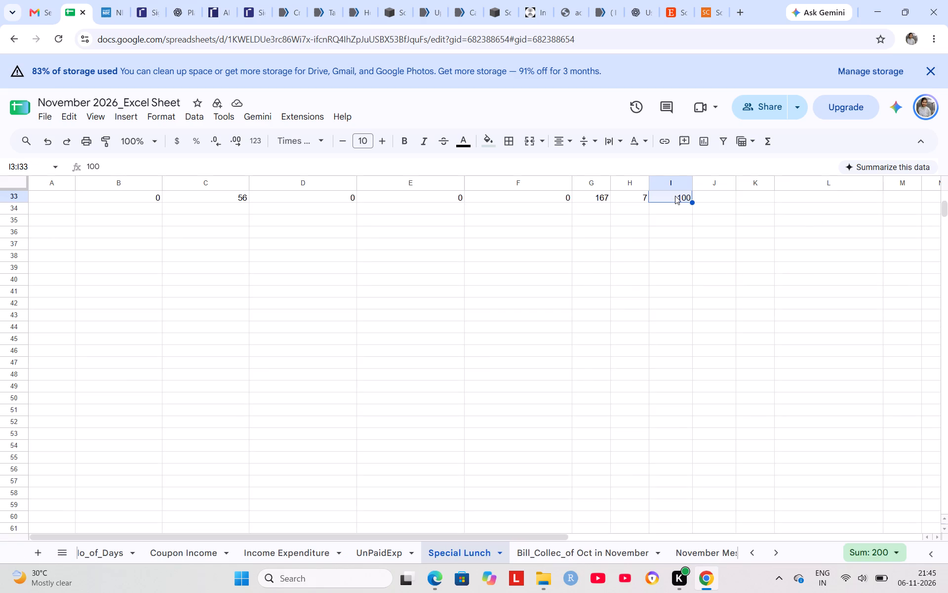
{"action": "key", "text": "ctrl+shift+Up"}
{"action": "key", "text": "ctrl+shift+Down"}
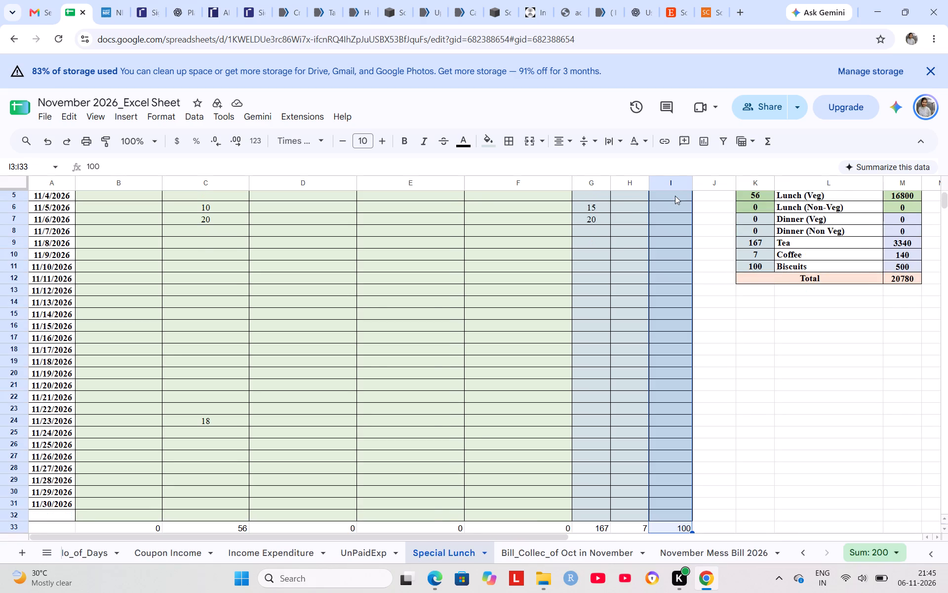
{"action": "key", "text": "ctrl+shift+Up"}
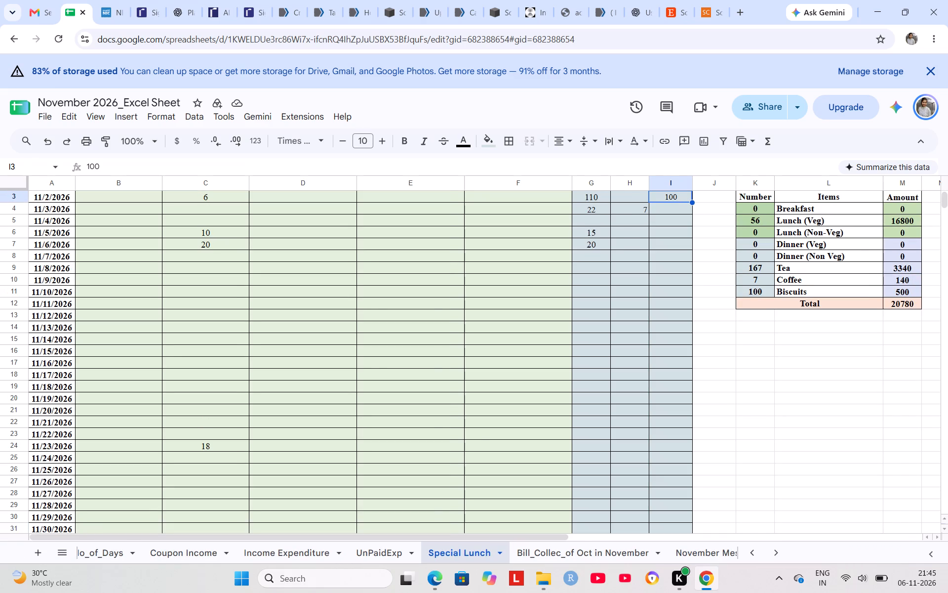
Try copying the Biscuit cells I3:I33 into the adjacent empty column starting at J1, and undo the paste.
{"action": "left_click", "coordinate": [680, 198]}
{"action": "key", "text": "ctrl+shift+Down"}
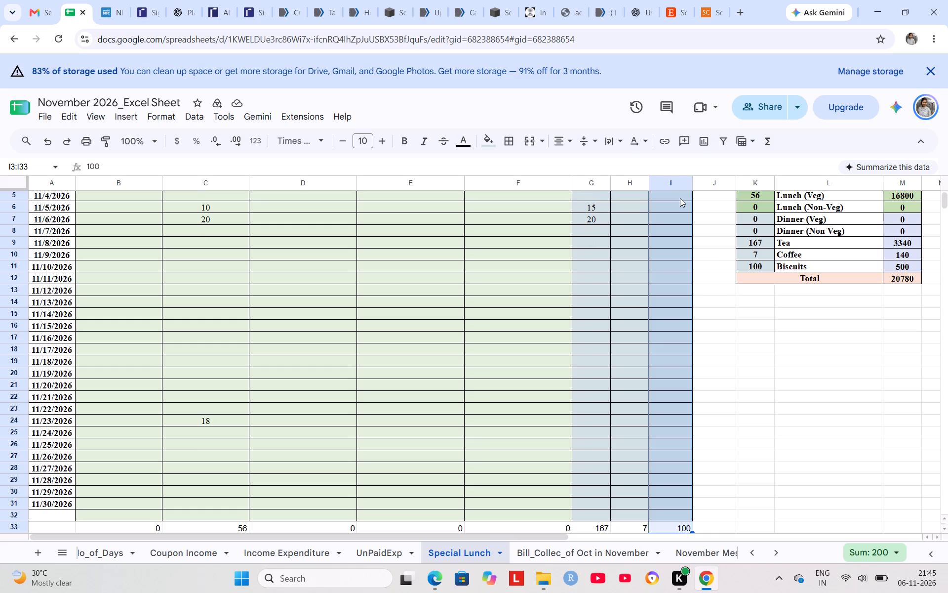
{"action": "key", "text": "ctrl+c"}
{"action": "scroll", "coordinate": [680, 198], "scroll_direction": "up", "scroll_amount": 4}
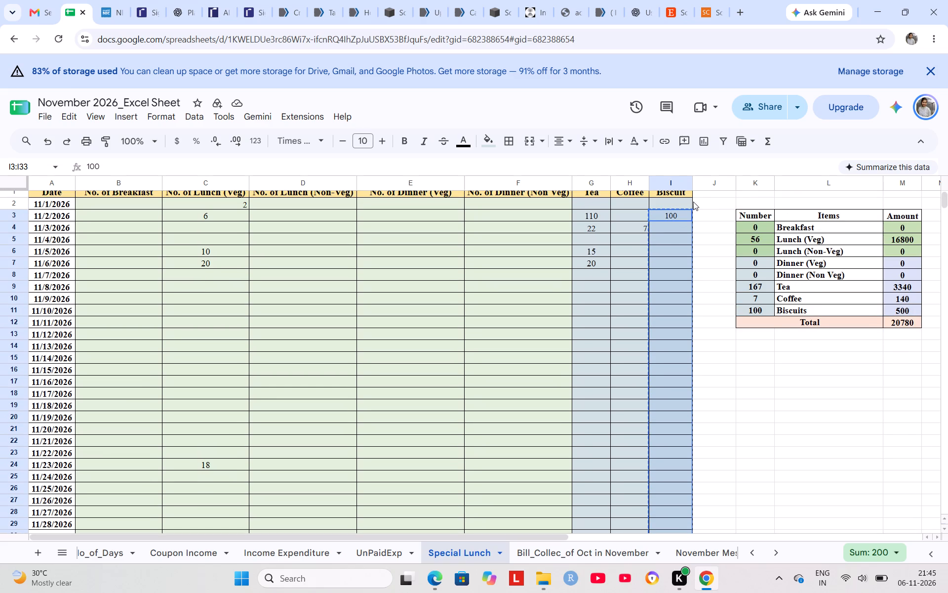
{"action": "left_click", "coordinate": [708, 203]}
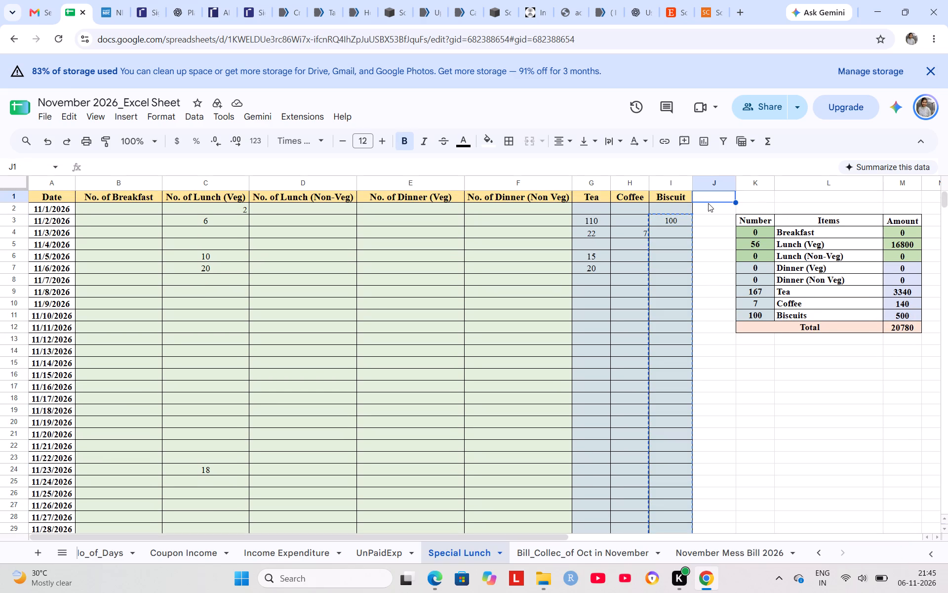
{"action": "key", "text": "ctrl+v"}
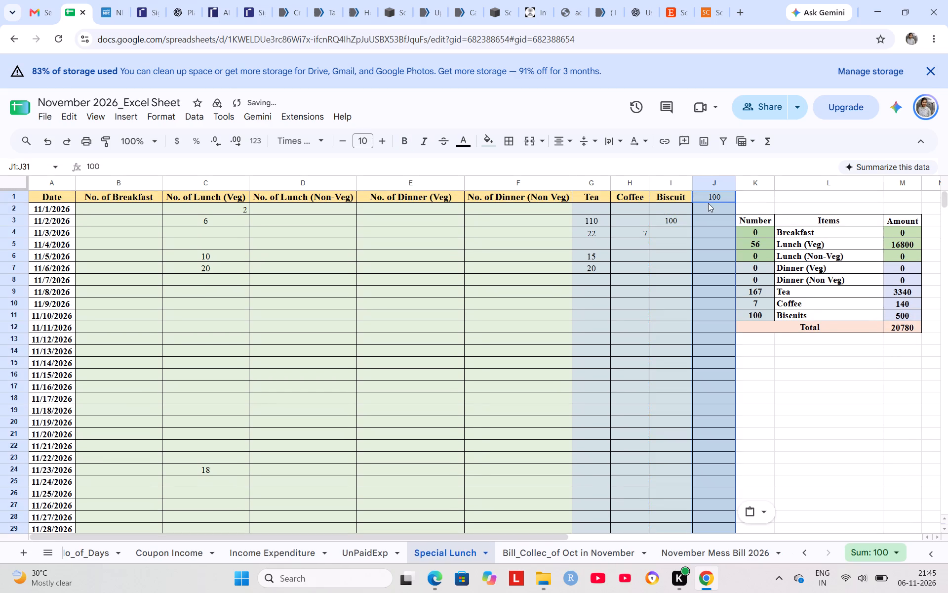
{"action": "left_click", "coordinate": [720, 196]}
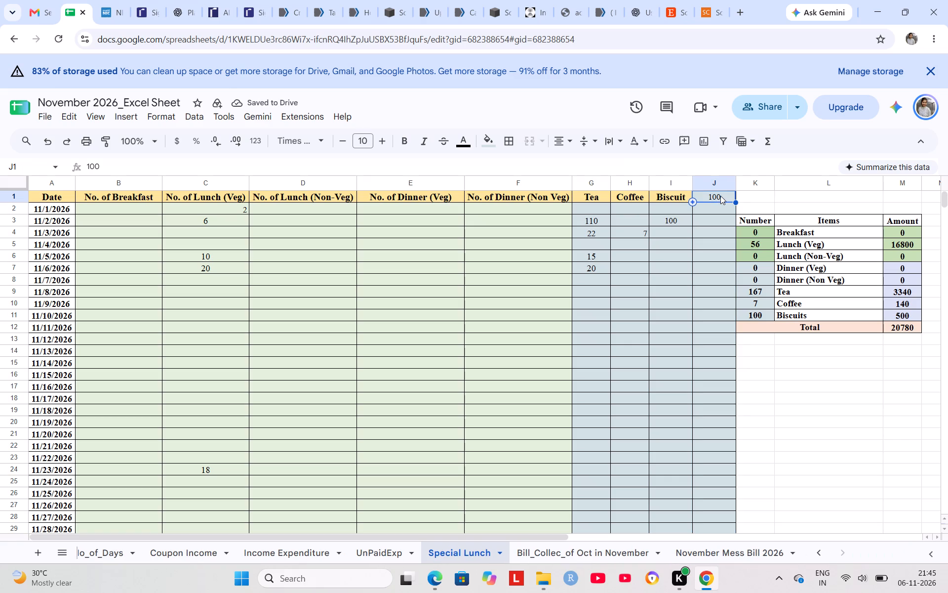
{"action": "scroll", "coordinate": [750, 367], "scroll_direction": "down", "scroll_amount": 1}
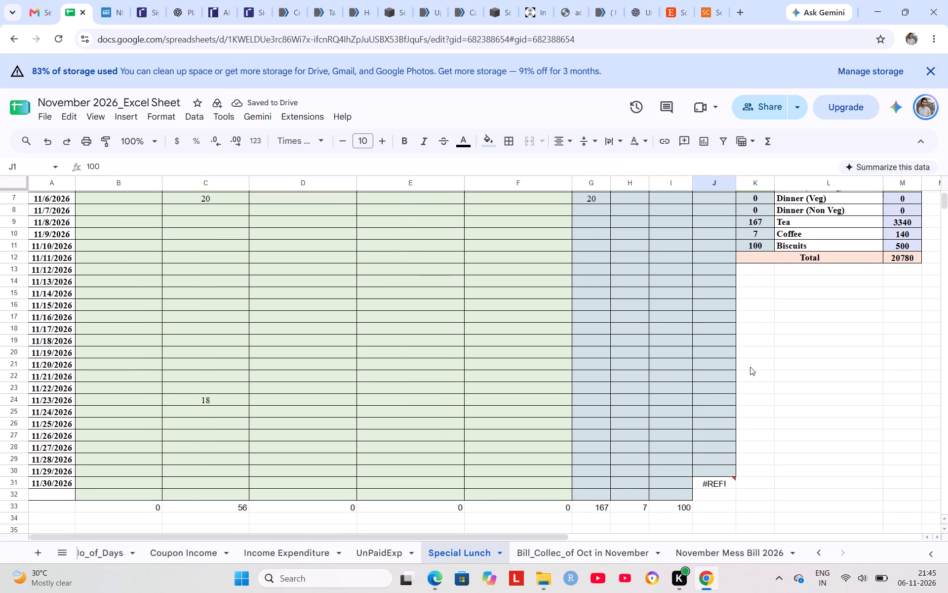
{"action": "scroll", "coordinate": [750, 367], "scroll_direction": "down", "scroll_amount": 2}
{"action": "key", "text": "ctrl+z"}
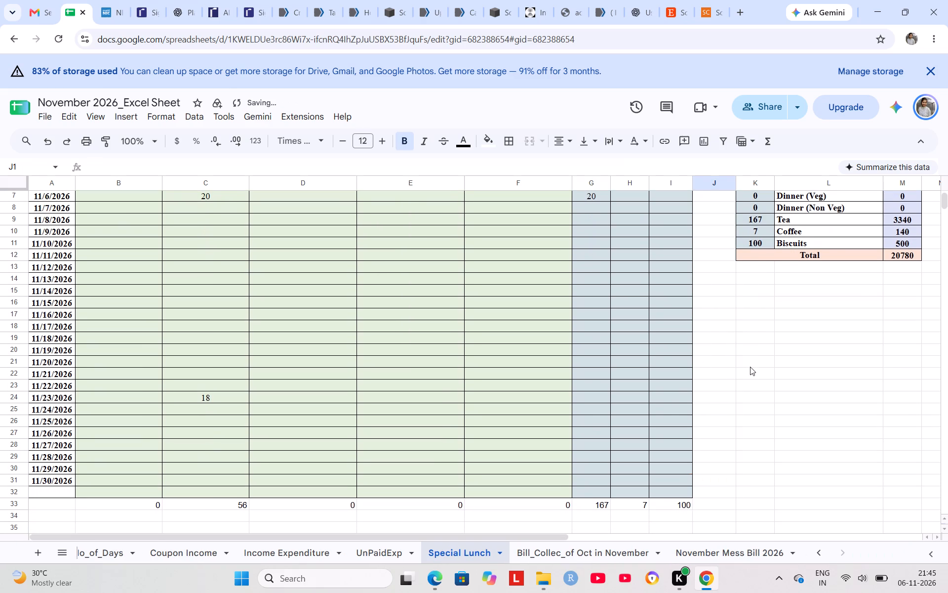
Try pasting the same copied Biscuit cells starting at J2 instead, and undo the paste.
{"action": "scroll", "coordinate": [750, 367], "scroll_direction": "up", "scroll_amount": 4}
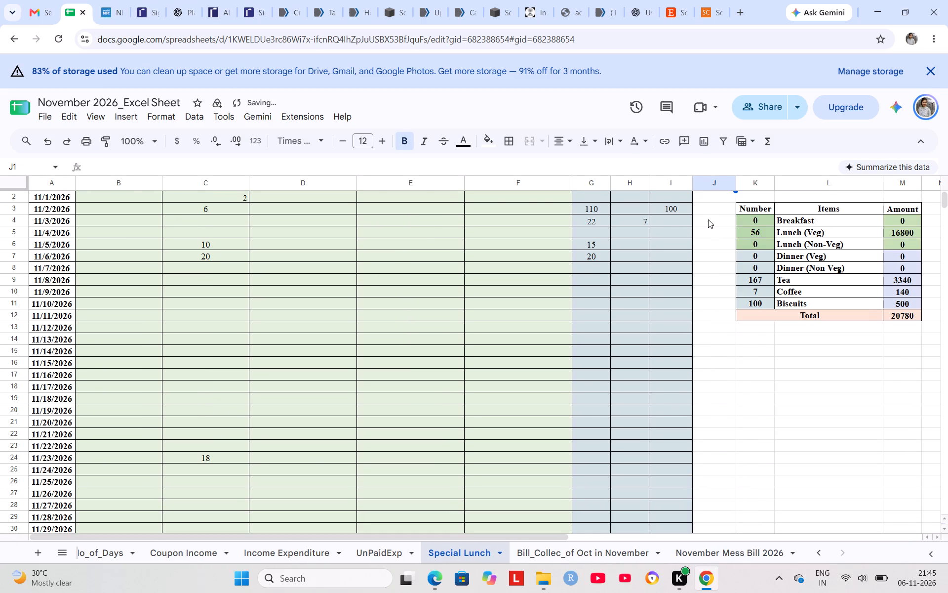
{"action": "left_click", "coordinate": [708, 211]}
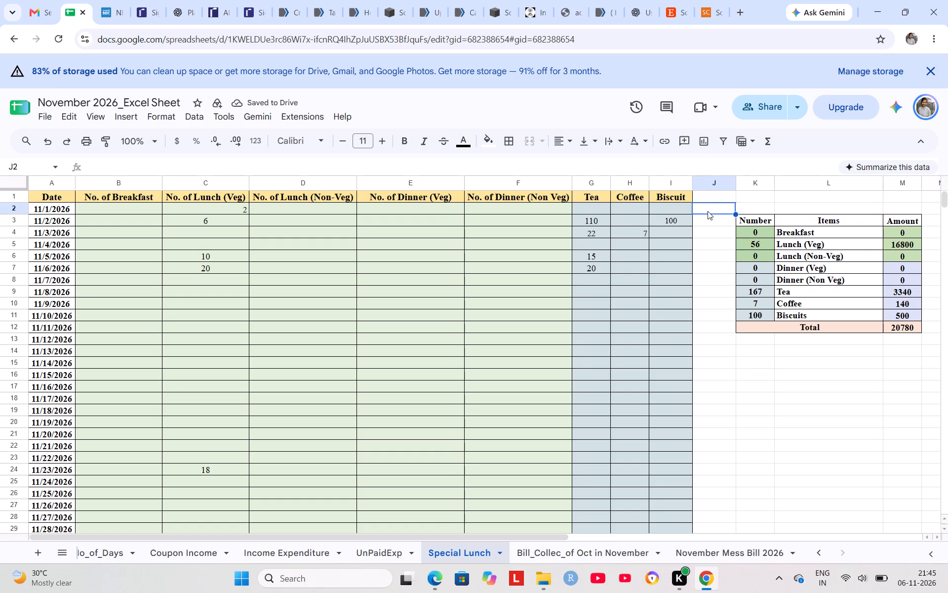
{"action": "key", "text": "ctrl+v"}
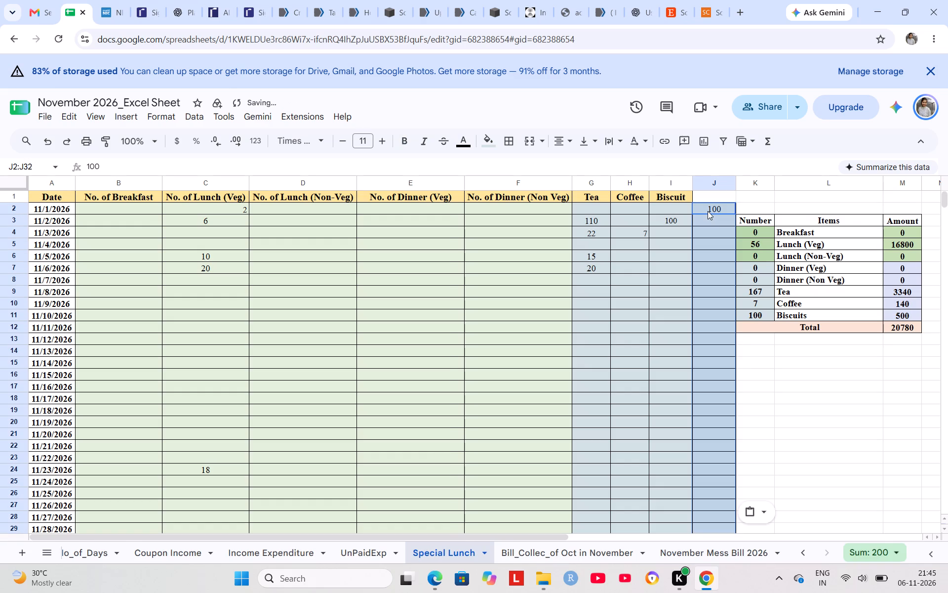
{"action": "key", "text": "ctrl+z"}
Copy the Biscuit cells I2:I32 into the adjacent empty column, starting at J2.
{"action": "left_click", "coordinate": [676, 207]}
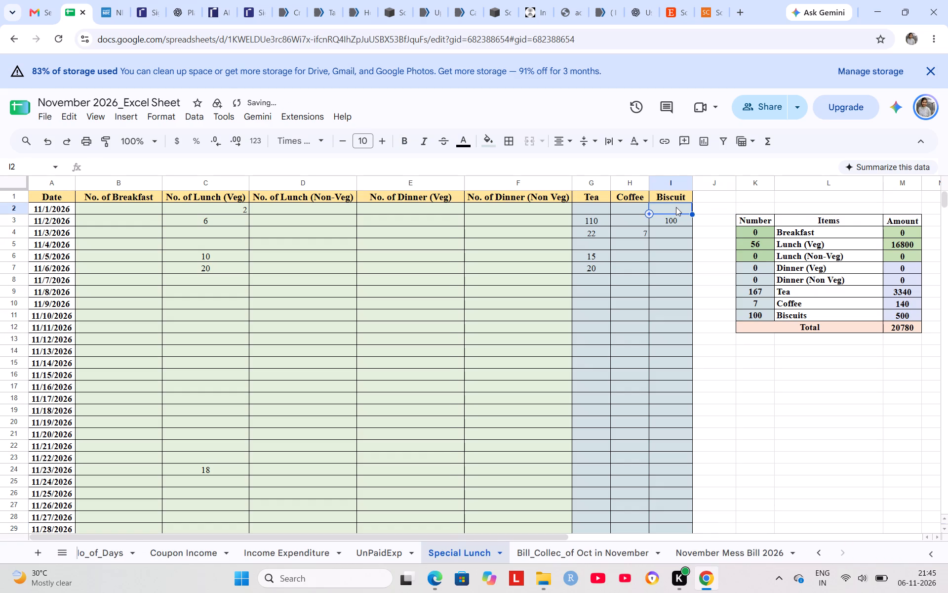
{"action": "key", "text": "shift+Down"}
{"action": "key", "text": "shift+Down"}
{"action": "key", "text": "shift+Down"}
{"action": "key", "text": "shift+Down"}
{"action": "key", "text": "shift+Down"}
{"action": "key", "text": "shift+Down"}
{"action": "key", "text": "shift+Down"}
{"action": "key", "text": "shift+Down"}
{"action": "key", "text": "shift+Down"}
{"action": "key", "text": "shift+Down"}
{"action": "key", "text": "shift+Down"}
{"action": "key", "text": "shift+Down"}
{"action": "key", "text": "shift+Down"}
{"action": "key", "text": "shift+Down"}
{"action": "key", "text": "shift+Down"}
{"action": "key", "text": "shift+Down"}
{"action": "key", "text": "shift+Down"}
{"action": "key", "text": "shift+Down"}
{"action": "key", "text": "shift+Down"}
{"action": "key", "text": "shift+Down"}
{"action": "key", "text": "shift+Down"}
{"action": "key", "text": "shift+Down"}
{"action": "key", "text": "shift+Down"}
{"action": "key", "text": "shift+Down"}
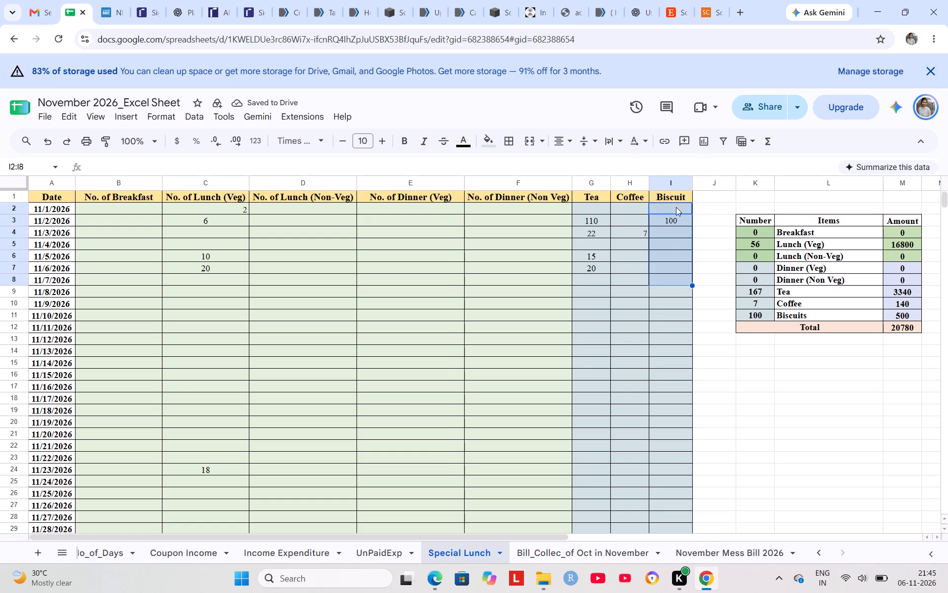
{"action": "key", "text": "shift+Down"}
{"action": "key", "text": "shift+Down"}
{"action": "key", "text": "shift+Down"}
{"action": "key", "text": "shift+Down"}
{"action": "key", "text": "shift+Down"}
{"action": "key", "text": "shift+Down"}
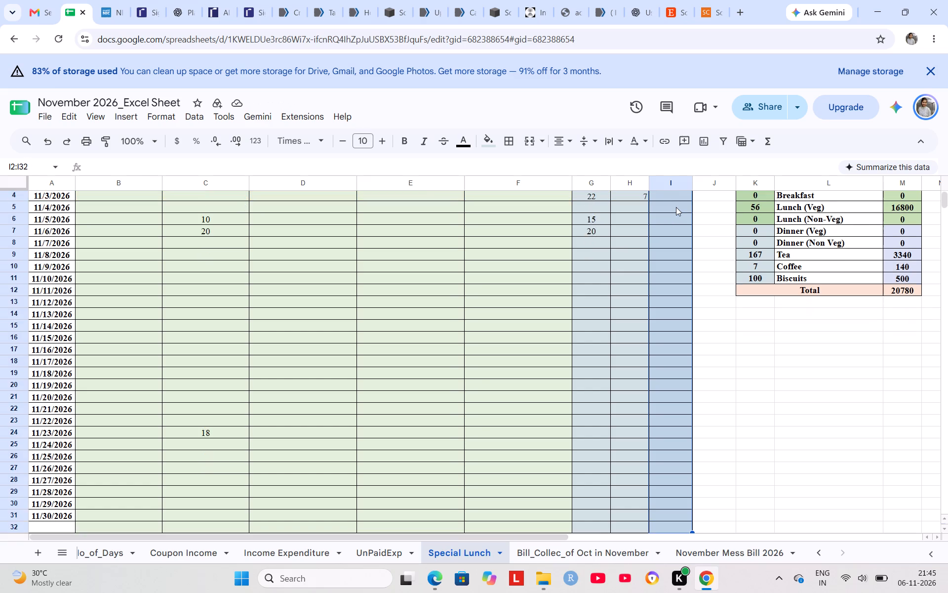
{"action": "key", "text": "shift+Down"}
{"action": "key", "text": "shift+Down"}
{"action": "key", "text": "shift+Up"}
{"action": "key", "text": "shift+Up"}
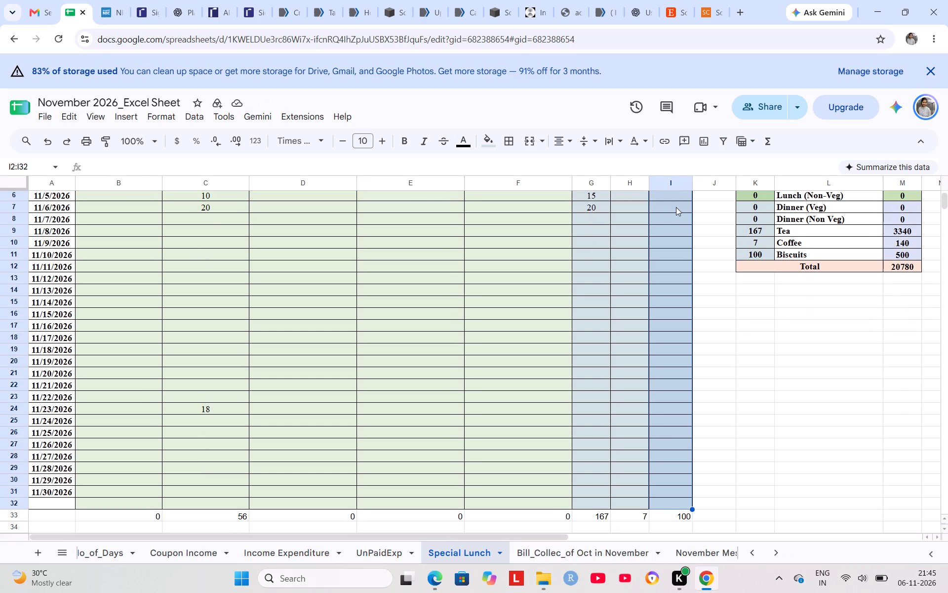
{"action": "key", "text": "ctrl+c"}
{"action": "scroll", "coordinate": [676, 207], "scroll_direction": "up", "scroll_amount": 4}
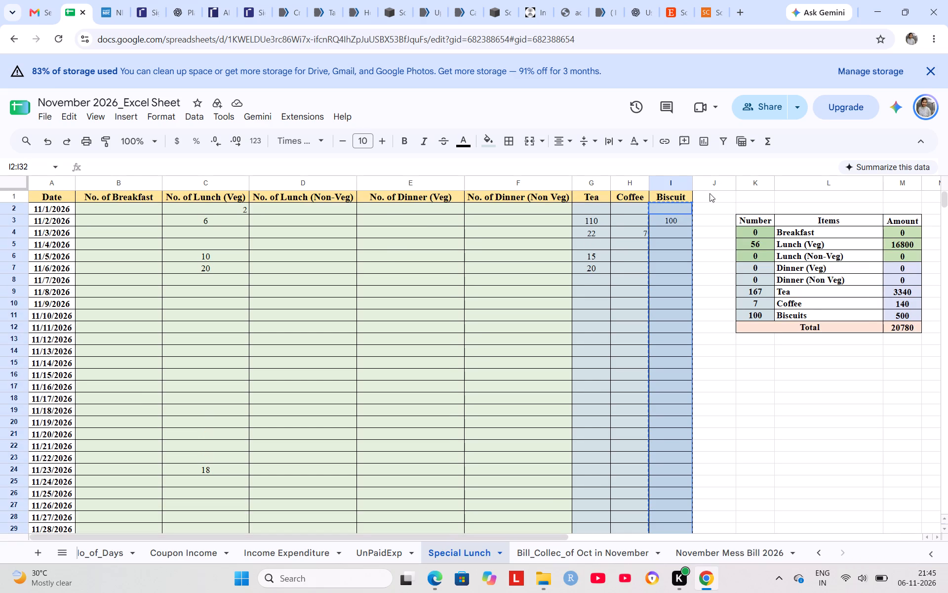
{"action": "left_click", "coordinate": [710, 196]}
{"action": "left_click", "coordinate": [711, 213]}
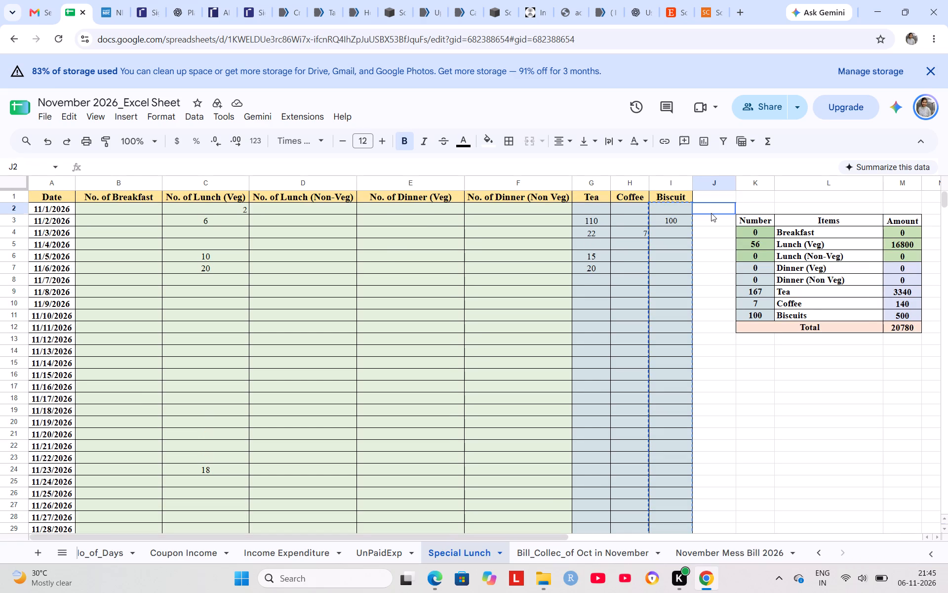
{"action": "key", "text": "ctrl+v"}
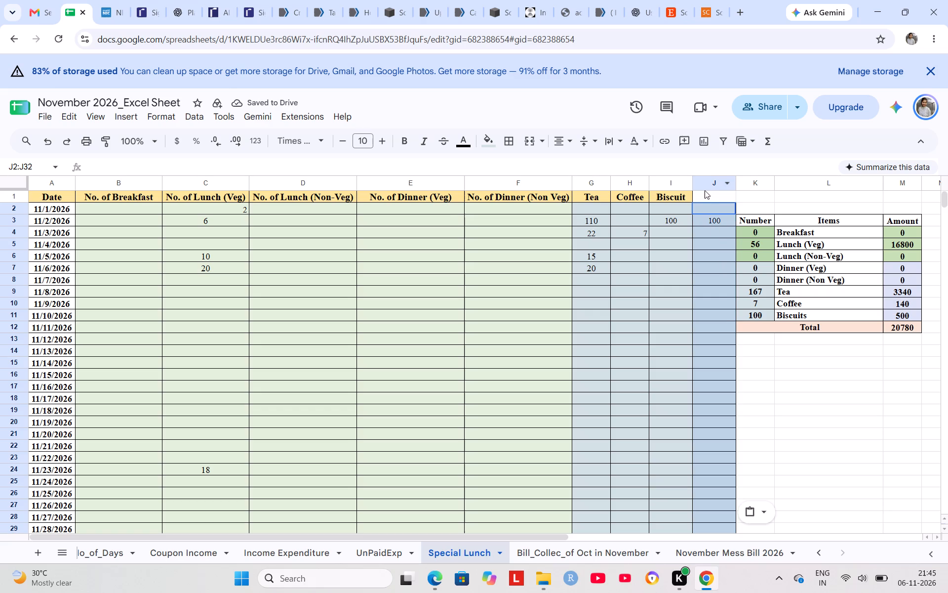
Enter Kadha as the new column's header in J1.
{"action": "left_click", "coordinate": [705, 190]}
{"action": "left_click", "coordinate": [708, 195]}
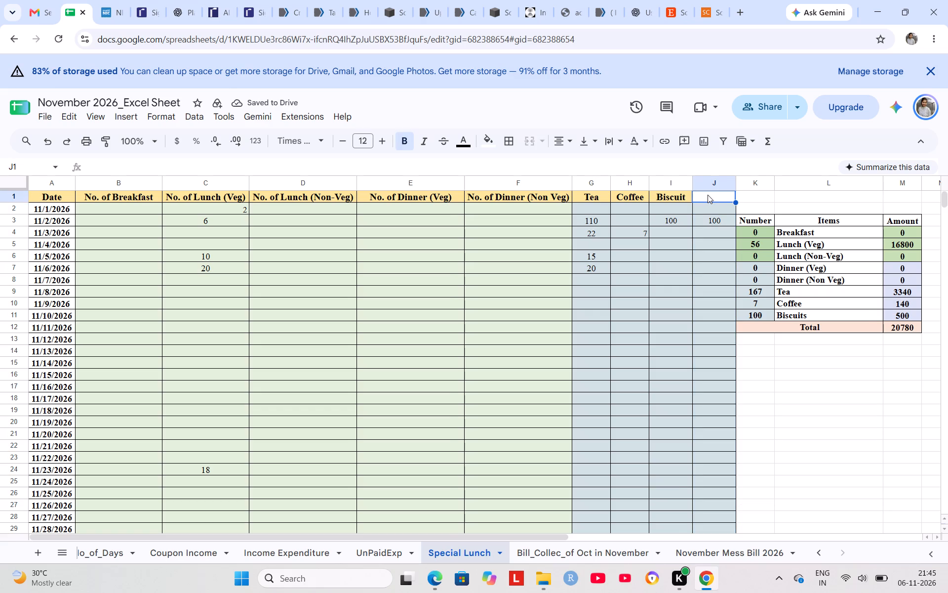
{"action": "type", "text": "Kadha"}
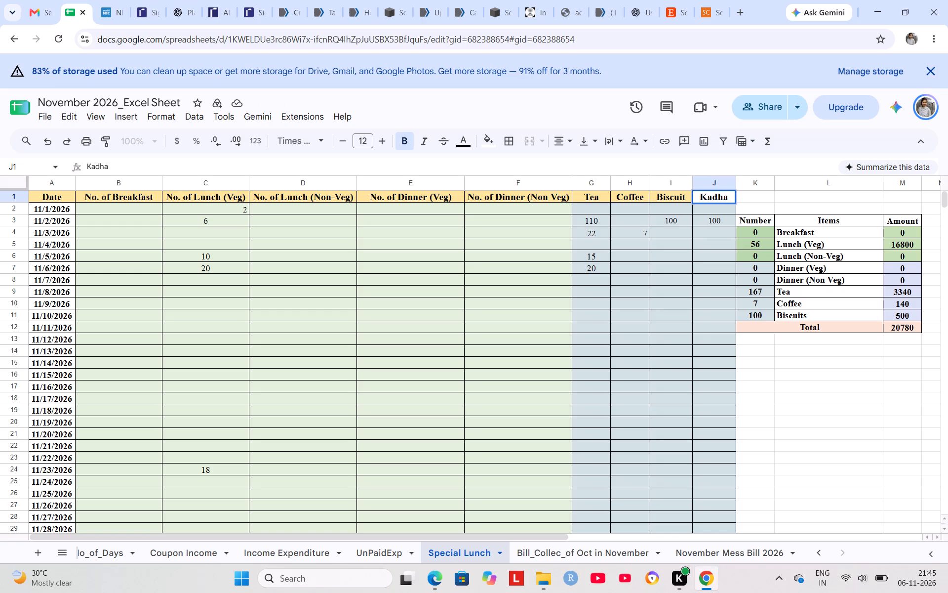
Clear the copied Biscuit quantity from the Kadha column's 11/2/2026 row.
{"action": "left_click", "coordinate": [721, 221]}
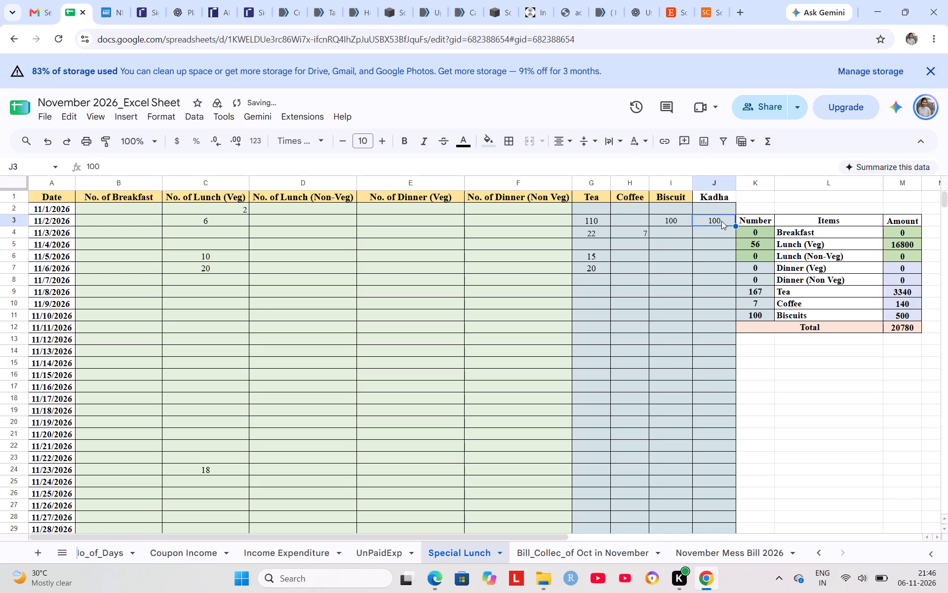
{"action": "key", "text": "BackSpace"}
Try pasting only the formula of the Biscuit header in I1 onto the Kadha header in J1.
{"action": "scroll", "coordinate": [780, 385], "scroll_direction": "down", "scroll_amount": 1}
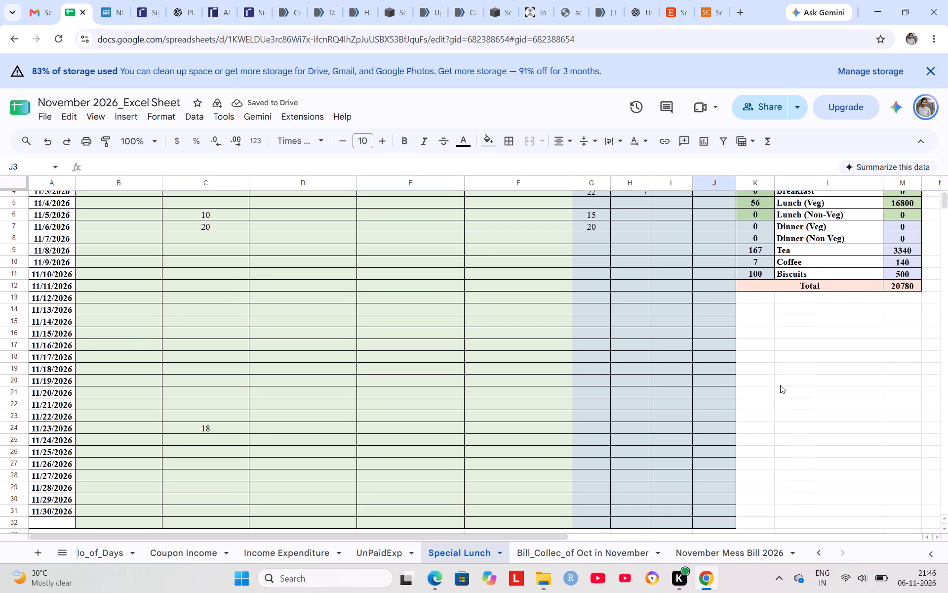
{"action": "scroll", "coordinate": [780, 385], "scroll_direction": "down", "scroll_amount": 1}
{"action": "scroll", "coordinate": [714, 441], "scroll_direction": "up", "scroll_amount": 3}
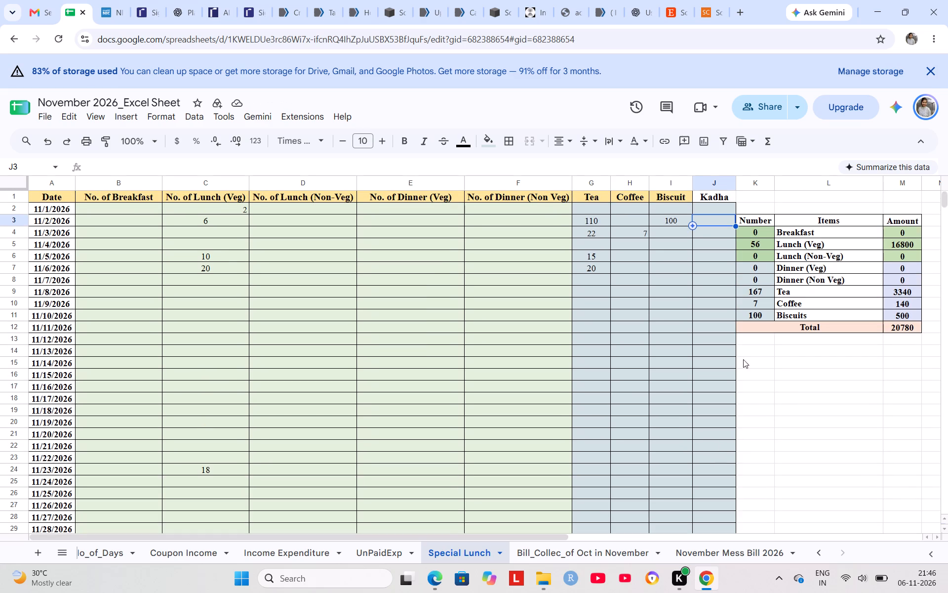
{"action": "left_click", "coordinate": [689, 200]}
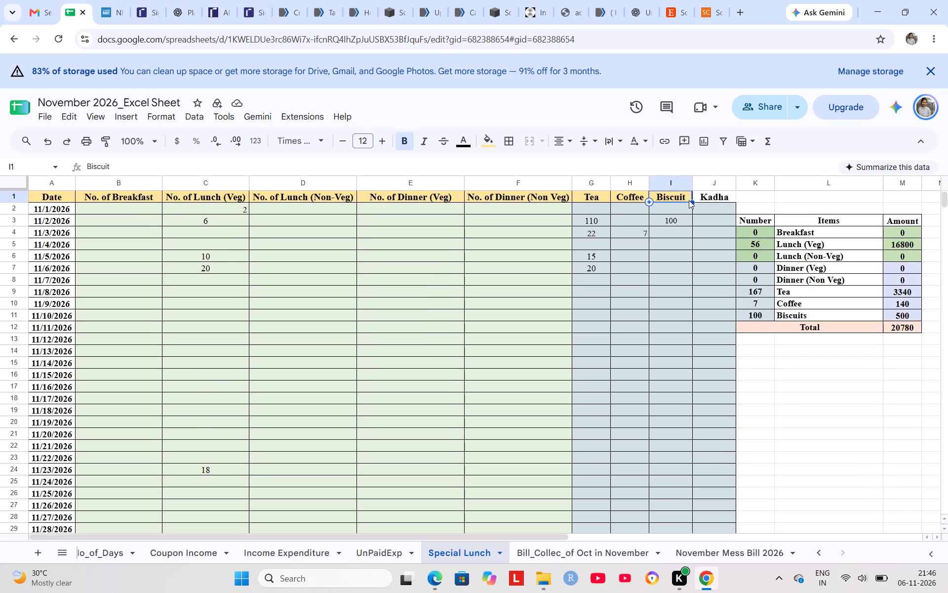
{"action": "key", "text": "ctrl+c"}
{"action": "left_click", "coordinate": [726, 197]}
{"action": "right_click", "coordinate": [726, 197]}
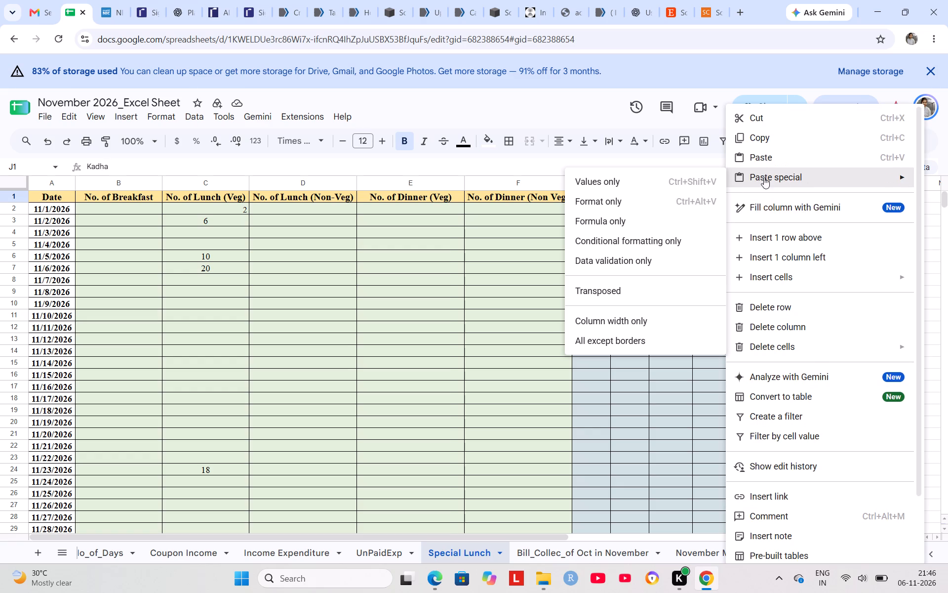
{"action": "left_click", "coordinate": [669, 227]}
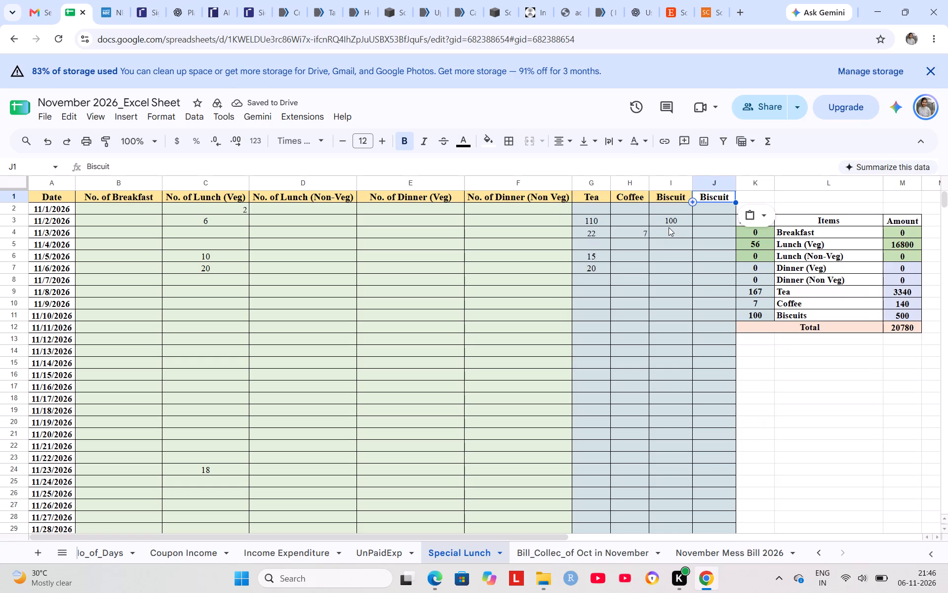
Fill the header cell J1 with dark yellow 1.
{"action": "left_click", "coordinate": [675, 198]}
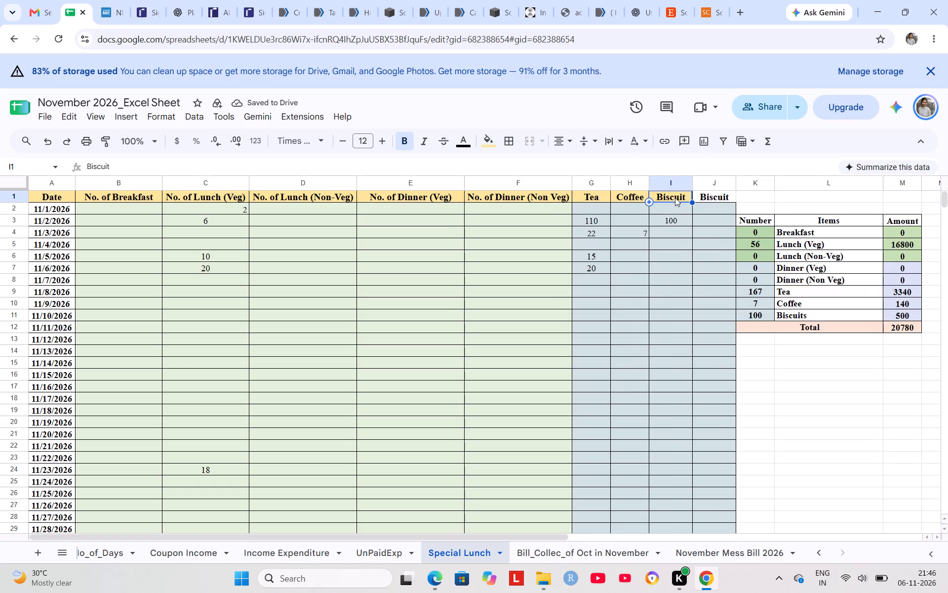
{"action": "left_click", "coordinate": [729, 199]}
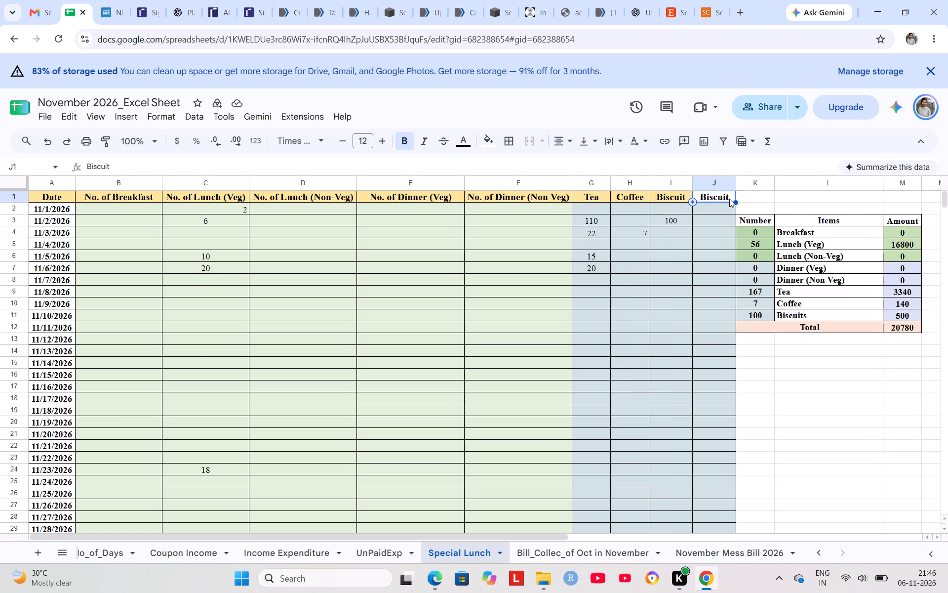
{"action": "left_click", "coordinate": [496, 139]}
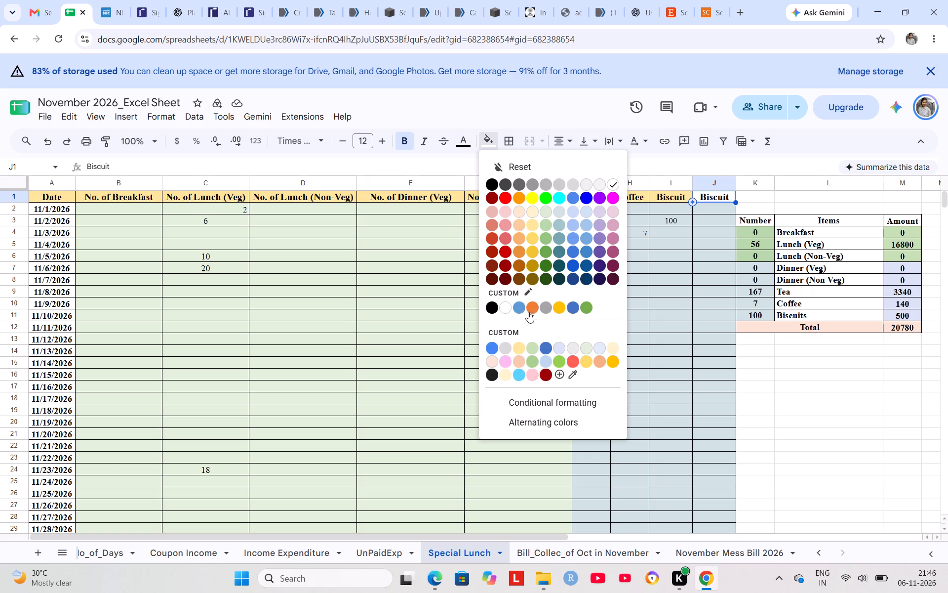
{"action": "left_click", "coordinate": [533, 250]}
{"action": "left_click", "coordinate": [771, 378]}
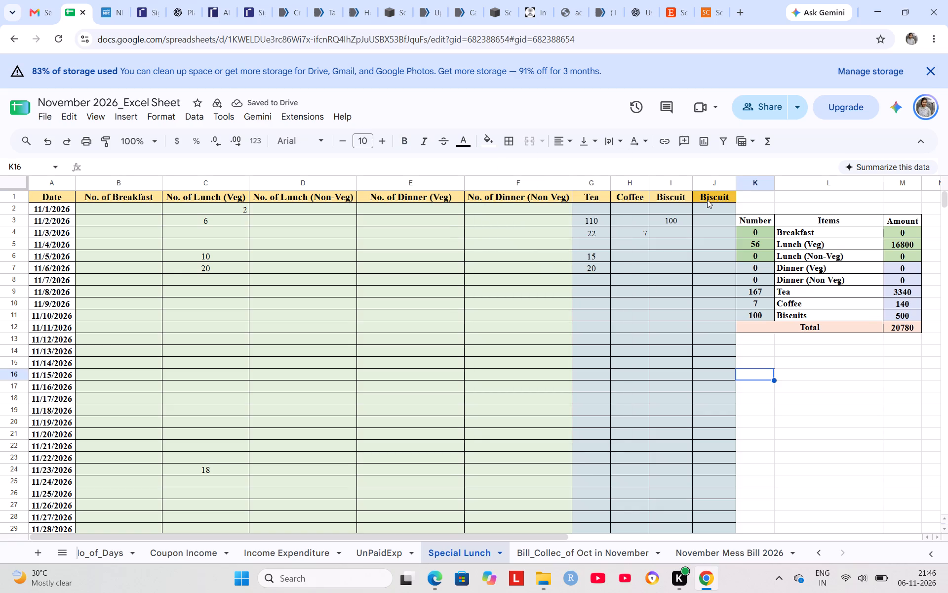
Replace the duplicated Biscuit text in header cell J1 with Kadha.
{"action": "left_click", "coordinate": [707, 200]}
{"action": "double_click", "coordinate": [707, 200]}
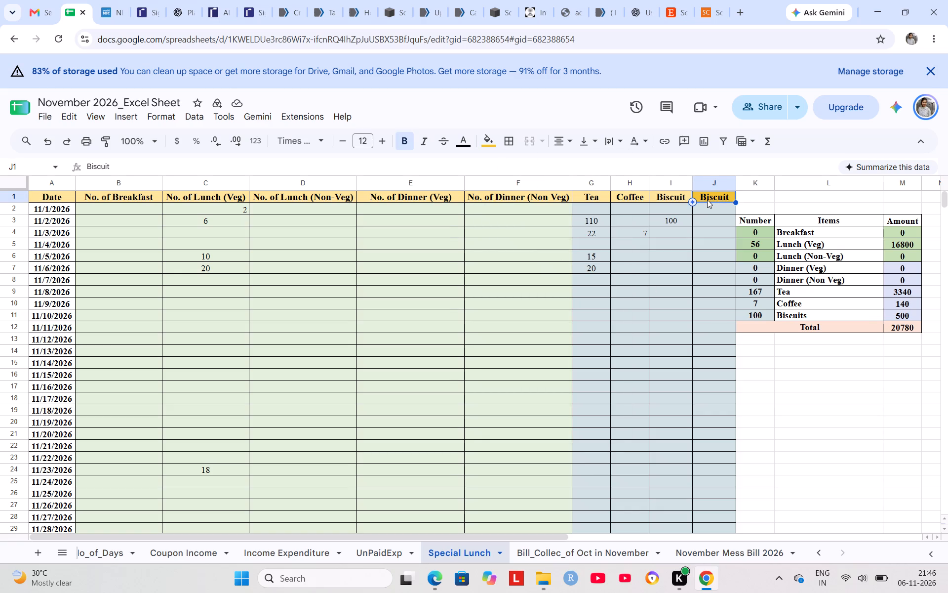
{"action": "key", "text": "BackSpace"}
{"action": "key", "text": "BackSpace"}
{"action": "key", "text": "BackSpace"}
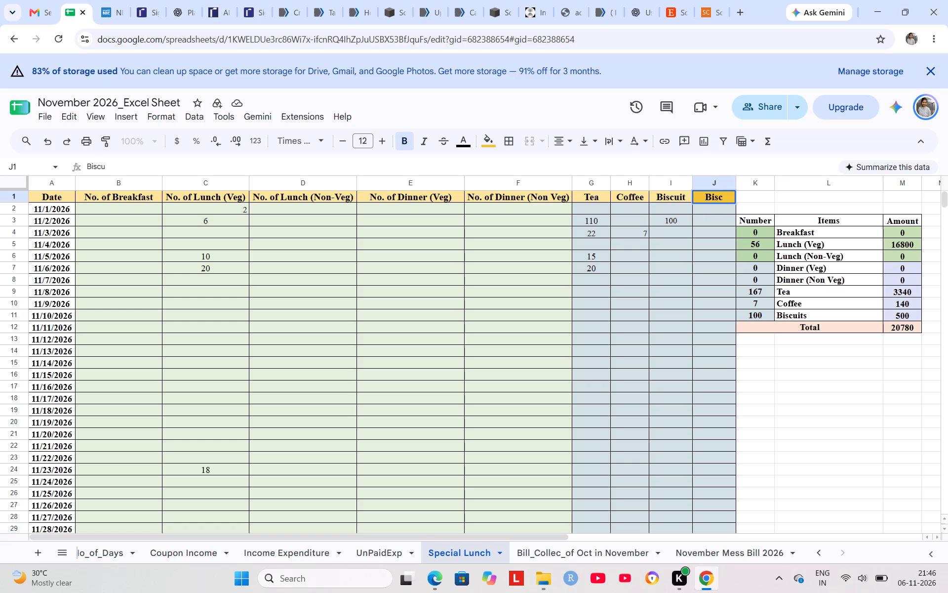
{"action": "key", "text": "BackSpace"}
{"action": "key", "text": "BackSpace"}
{"action": "key", "text": "BackSpace"}
{"action": "key", "text": "BackSpace"}
{"action": "type", "text": "Kadha"}
{"action": "key", "text": "Return"}
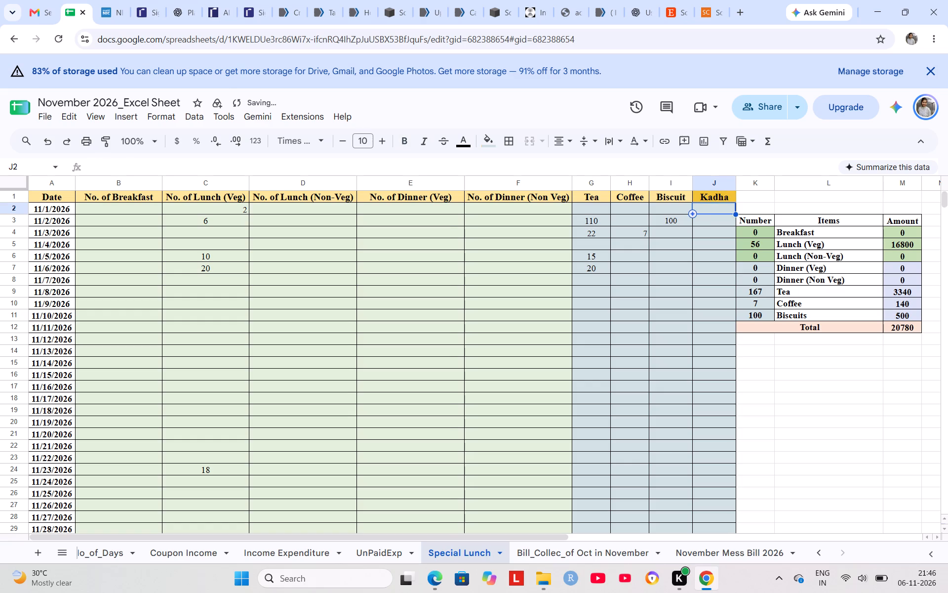
{"action": "left_click", "coordinate": [808, 364]}
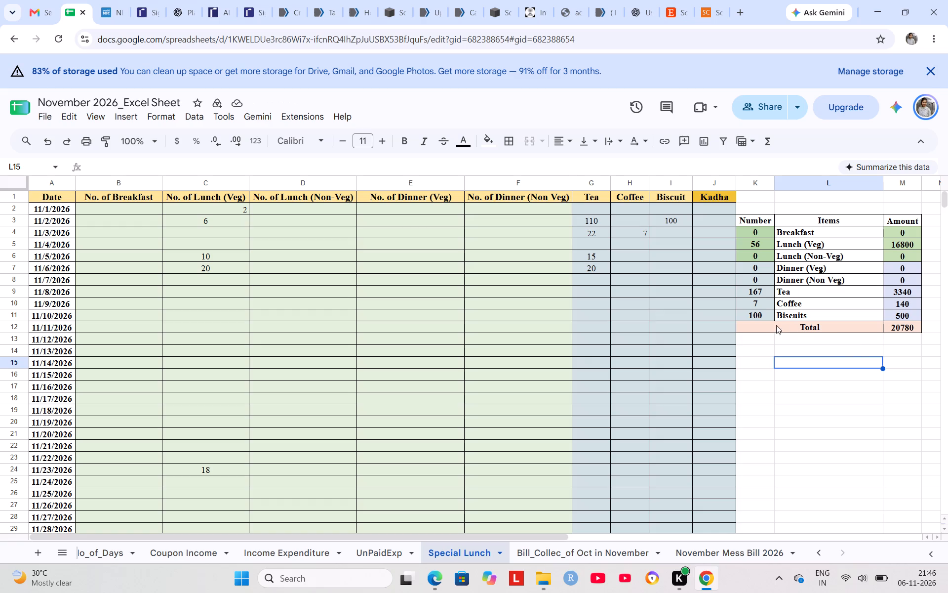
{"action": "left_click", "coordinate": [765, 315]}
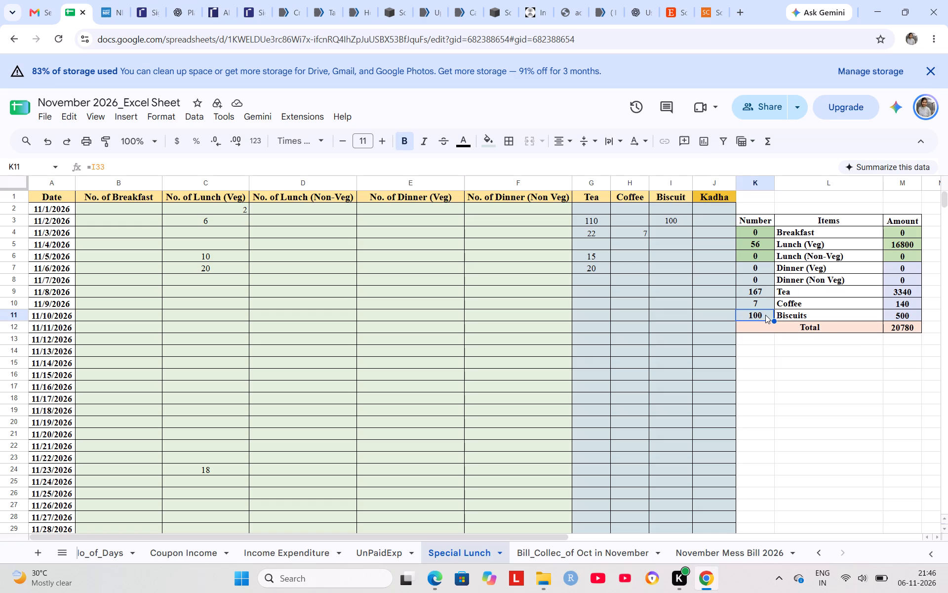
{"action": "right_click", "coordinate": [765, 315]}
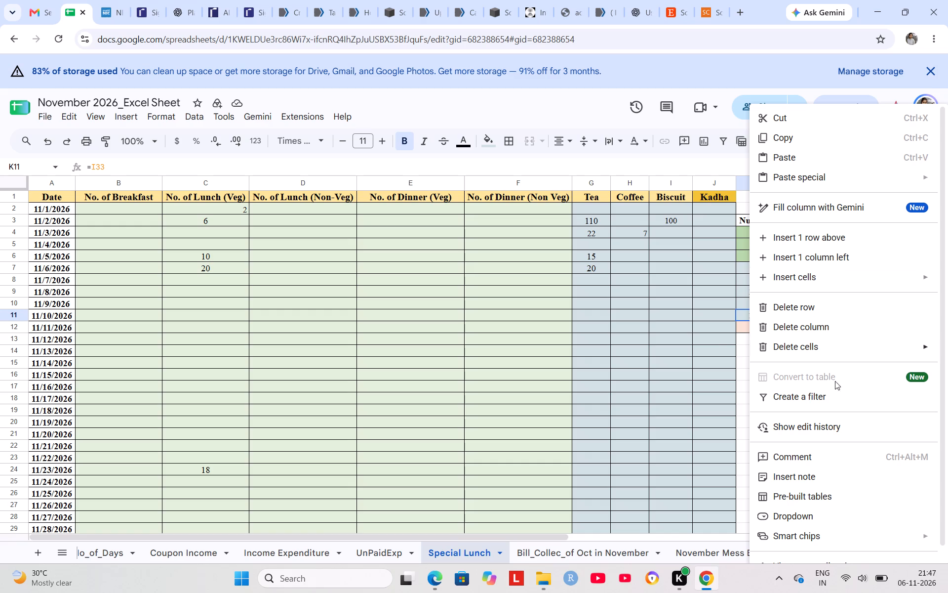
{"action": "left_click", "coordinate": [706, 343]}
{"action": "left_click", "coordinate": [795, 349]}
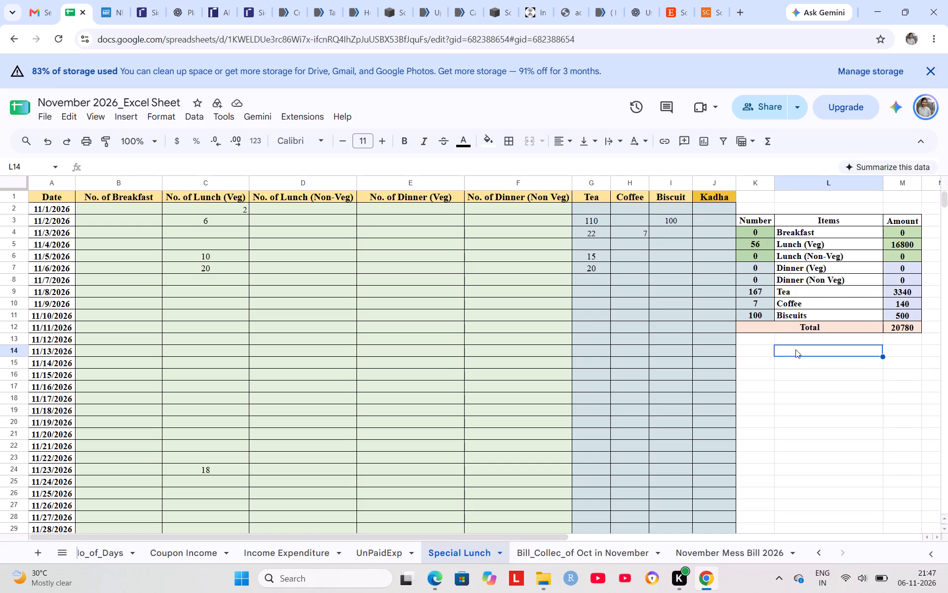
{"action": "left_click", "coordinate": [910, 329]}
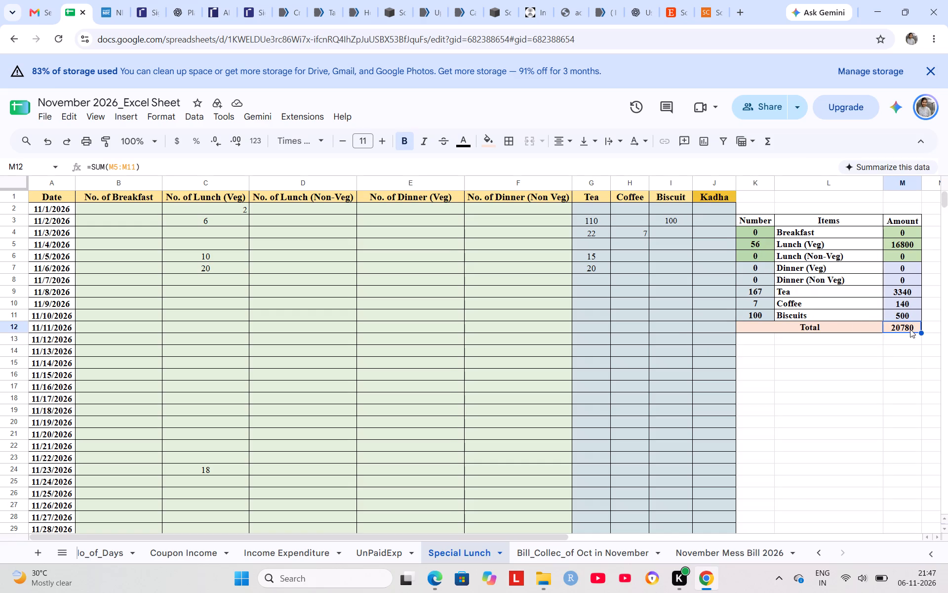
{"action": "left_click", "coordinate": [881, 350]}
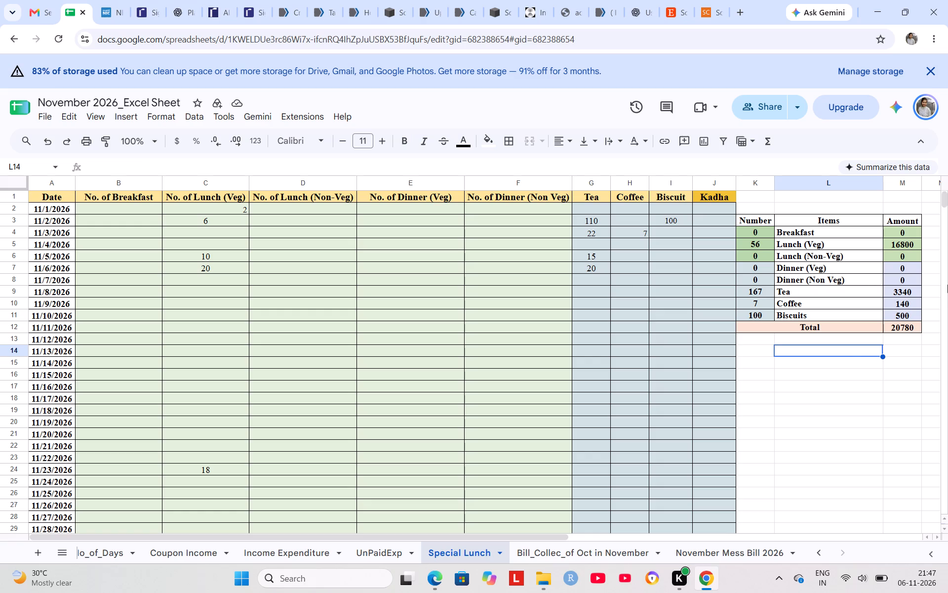
Save the spreadsheet.
{"action": "key", "text": "ctrl+s"}
Look over the 06/11/26 row's expenditure entries in the Income Expenditure sheet.
{"action": "left_click", "coordinate": [266, 543]}
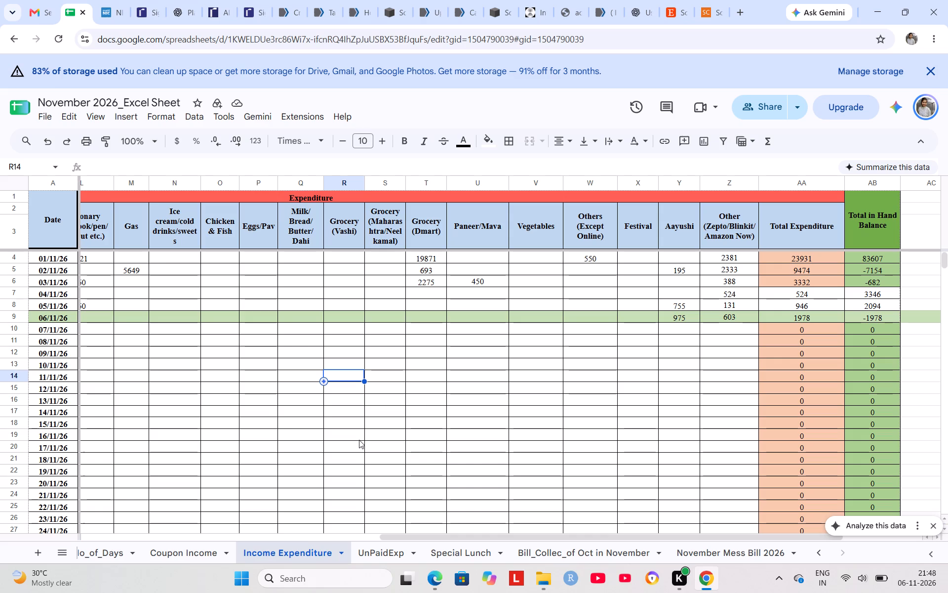
{"action": "scroll", "coordinate": [286, 427], "scroll_direction": "right", "scroll_amount": 5}
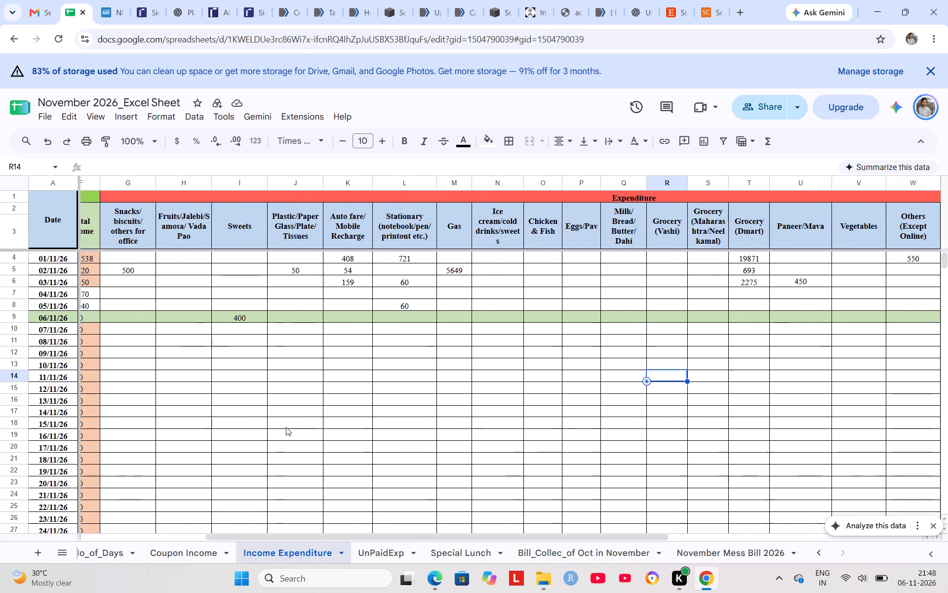
Open the Coupon Income sheet.
{"action": "left_click", "coordinate": [158, 546]}
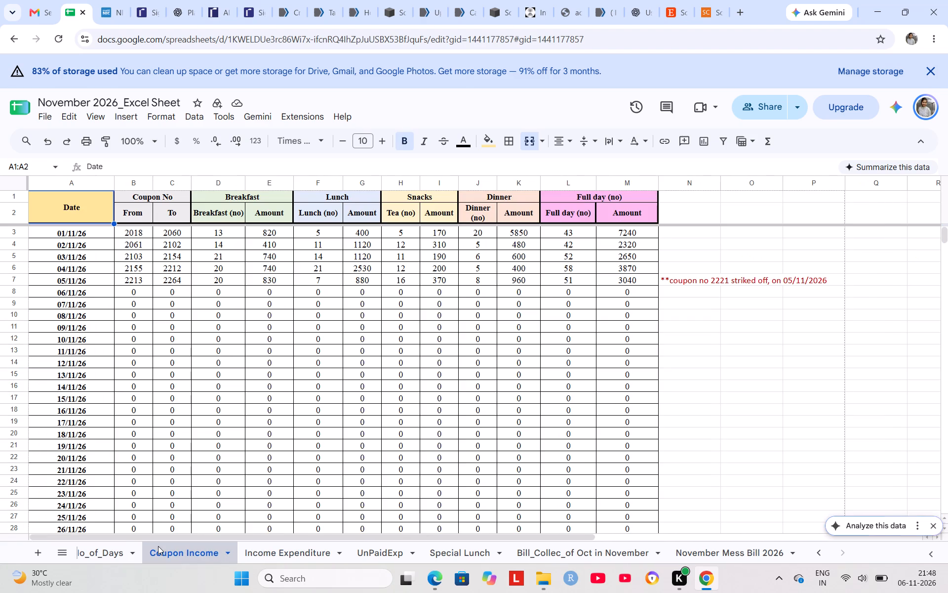
{"action": "scroll", "coordinate": [185, 404], "scroll_direction": "right", "scroll_amount": 1}
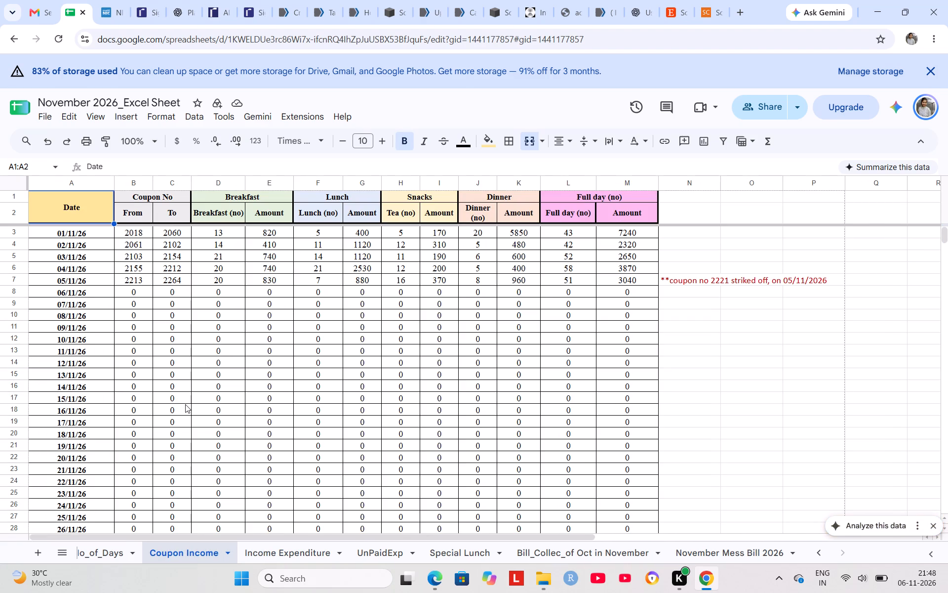
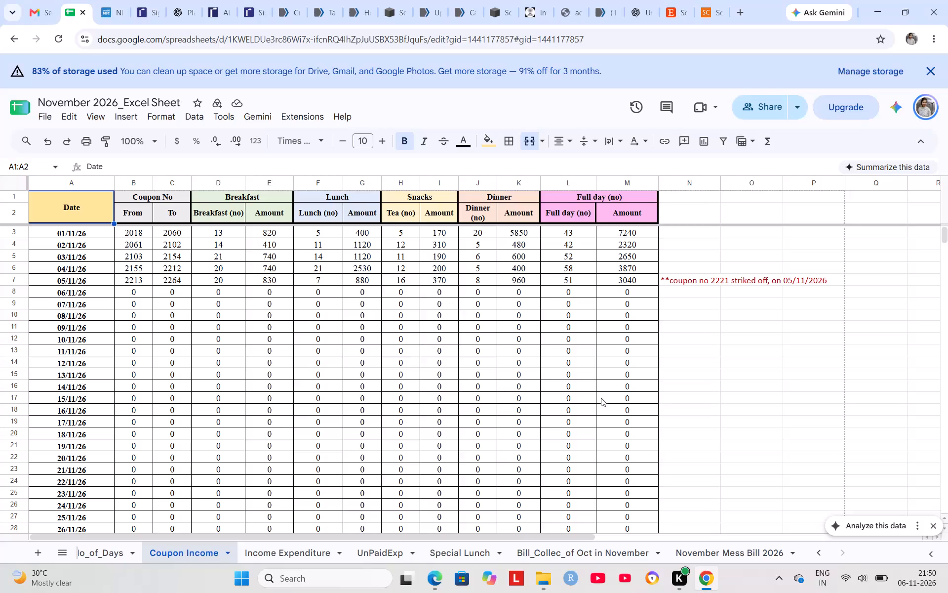
Review the income and expenditure columns for early November in the Income Expenditure sheet.
{"action": "scroll", "coordinate": [605, 396], "scroll_direction": "up", "scroll_amount": 1}
{"action": "left_click", "coordinate": [282, 557]}
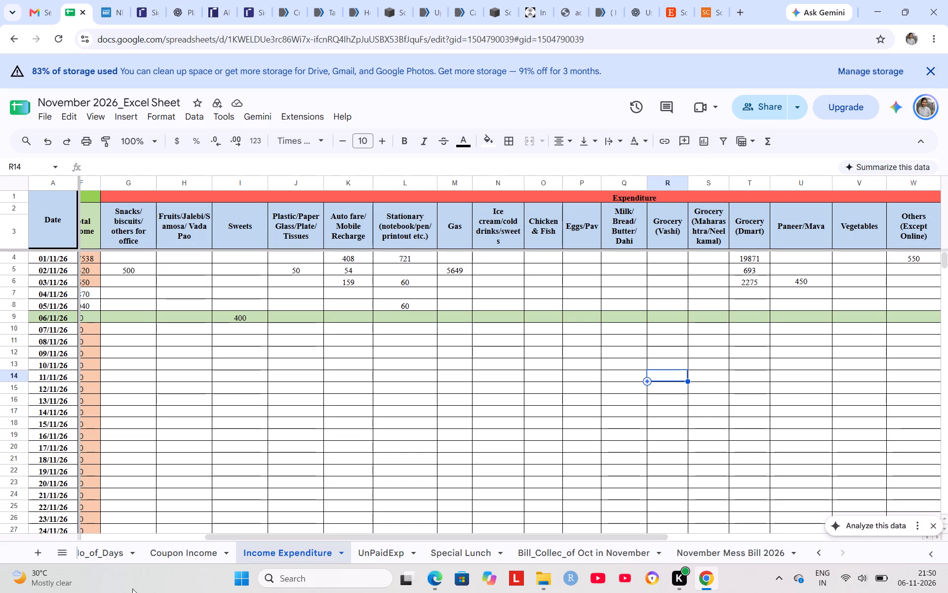
{"action": "scroll", "coordinate": [132, 589], "scroll_direction": "right", "scroll_amount": 1}
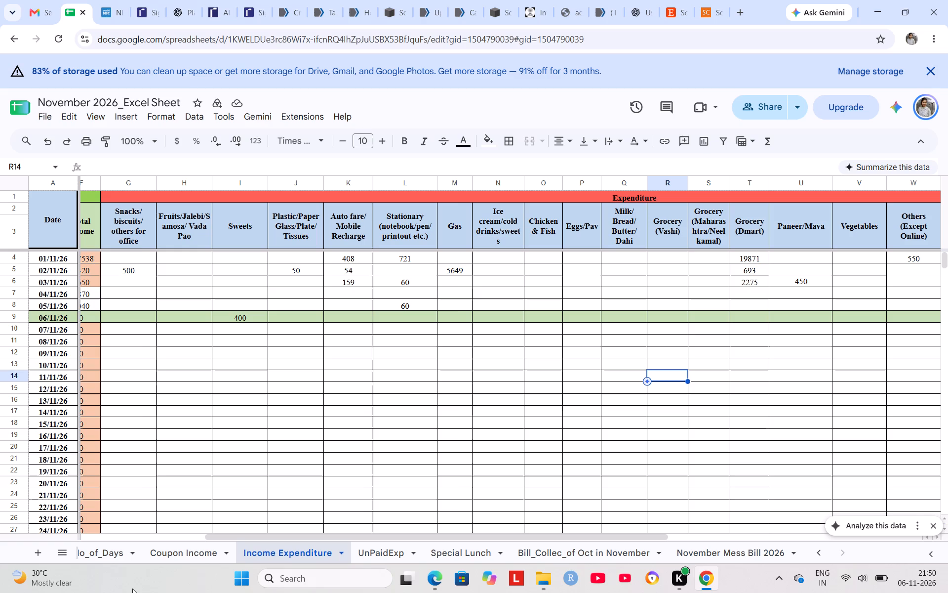
{"action": "scroll", "coordinate": [274, 420], "scroll_direction": "right", "scroll_amount": 1}
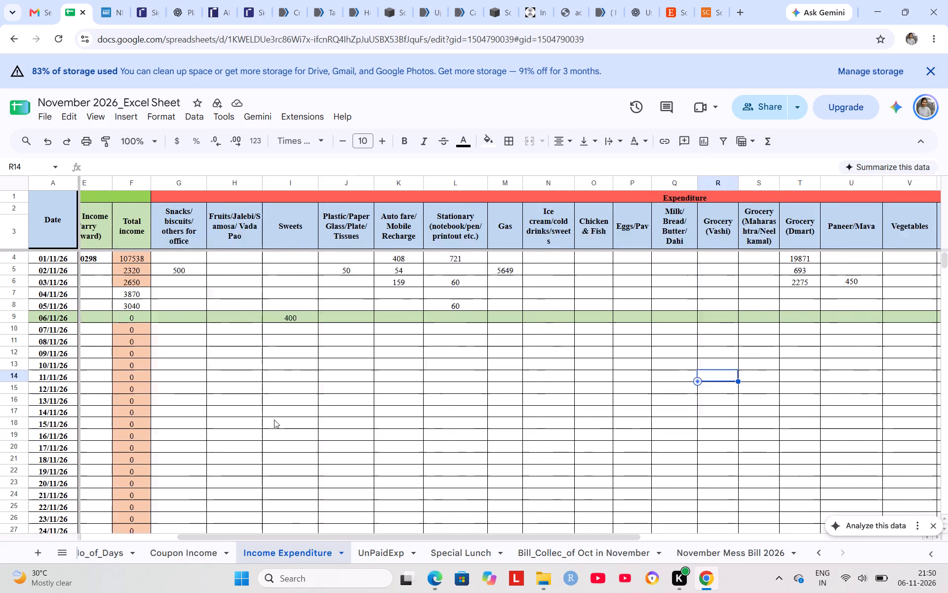
{"action": "scroll", "coordinate": [274, 420], "scroll_direction": "right", "scroll_amount": 1}
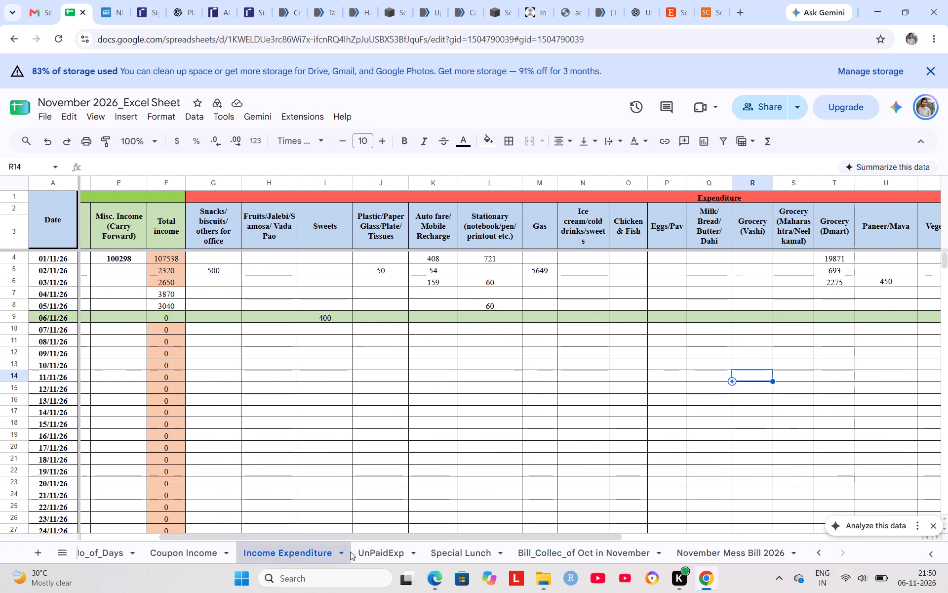
In the UnPaidExp sheet, enter 3300 for Chicken and 5095 for Vegetables in the 06/11/26 row.
{"action": "left_click", "coordinate": [367, 550]}
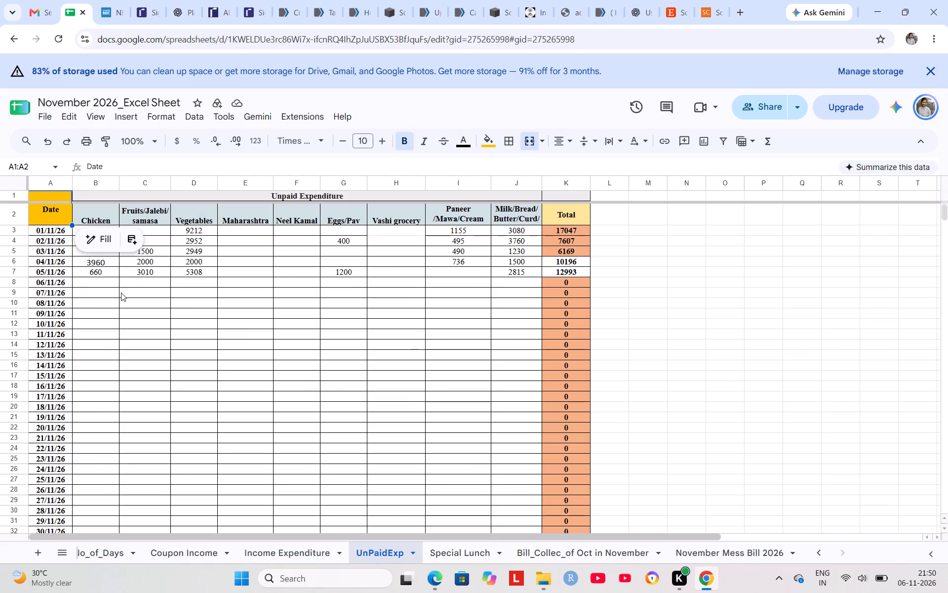
{"action": "left_click", "coordinate": [110, 286]}
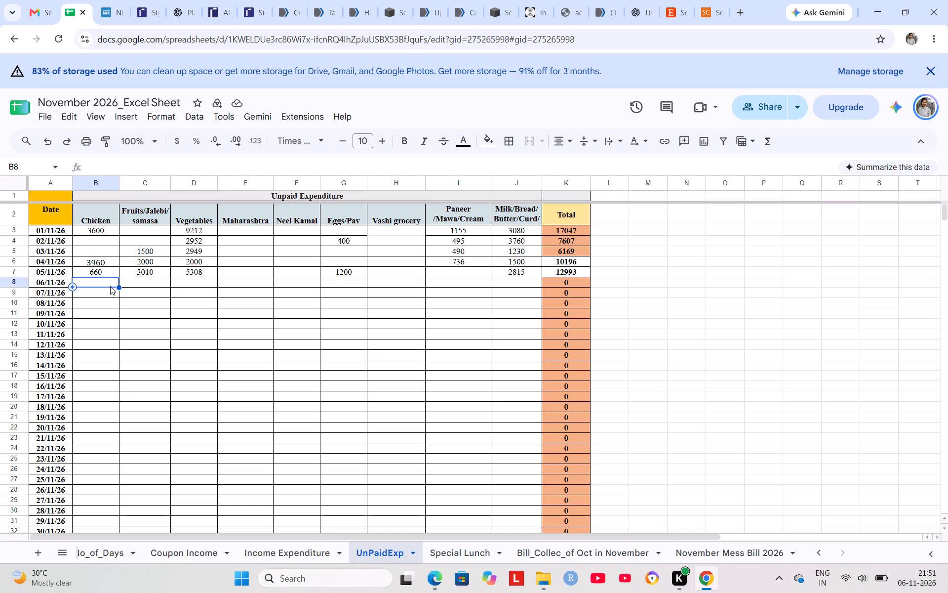
{"action": "type", "text": "3300"}
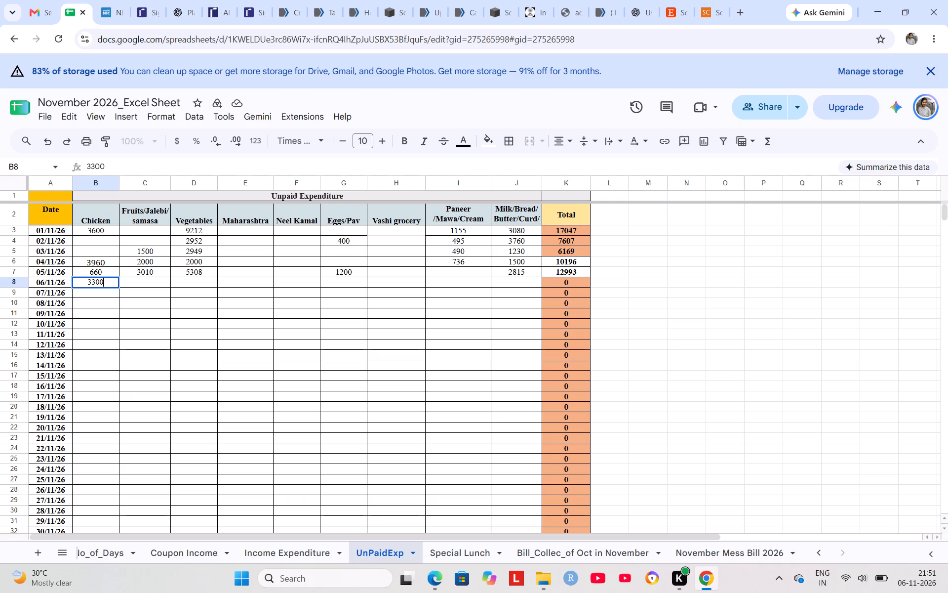
{"action": "key", "text": "Right"}
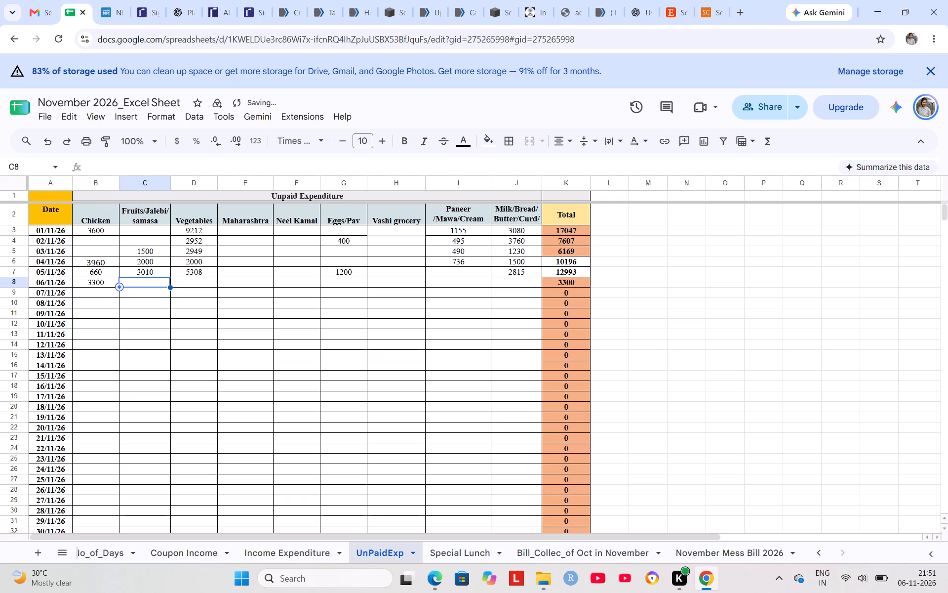
{"action": "key", "text": "Right"}
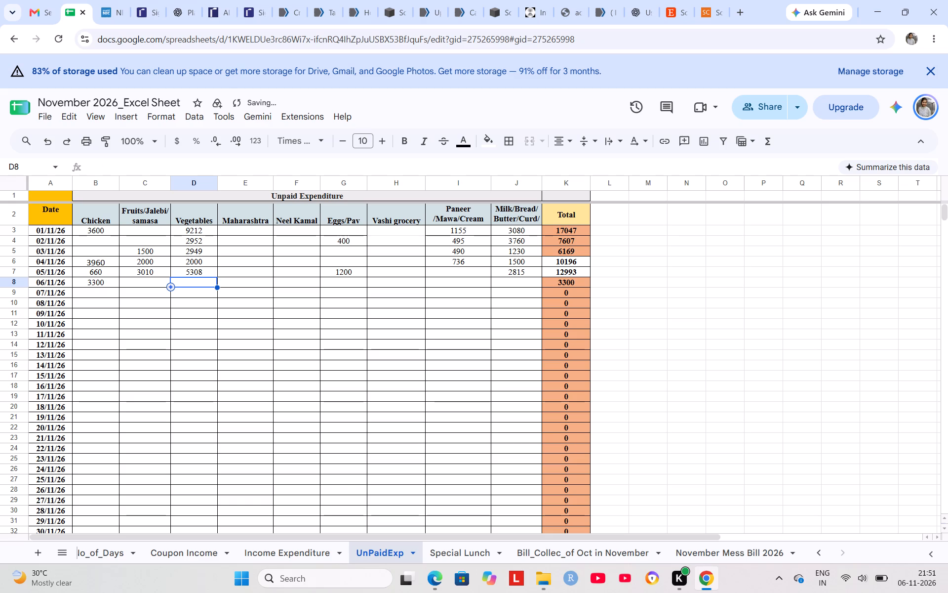
{"action": "type", "text": "5095"}
{"action": "key", "text": "Right"}
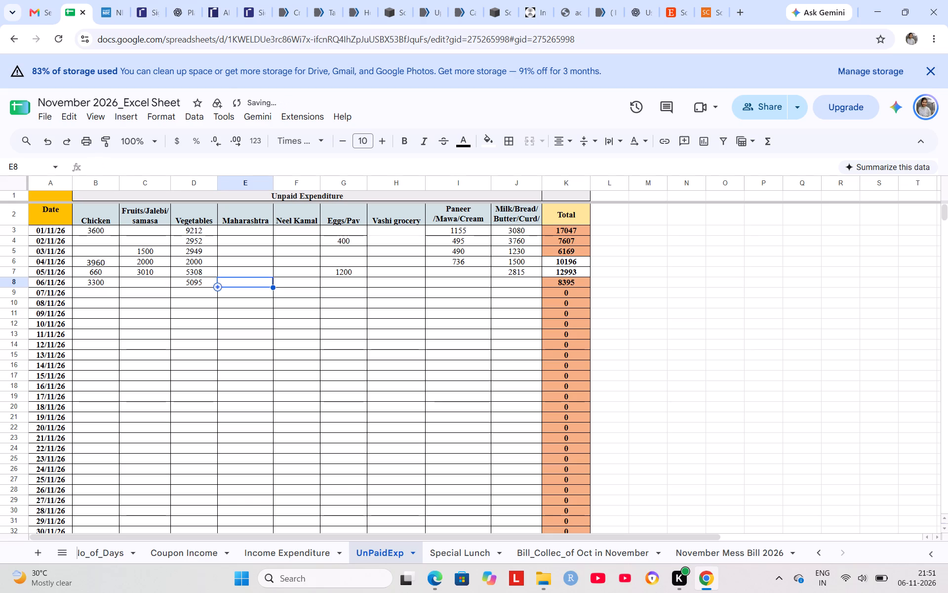
Enter the formula =1155+80 under Paneer/Mawa/Cream in the 06/11/26 row.
{"action": "key", "text": "Right"}
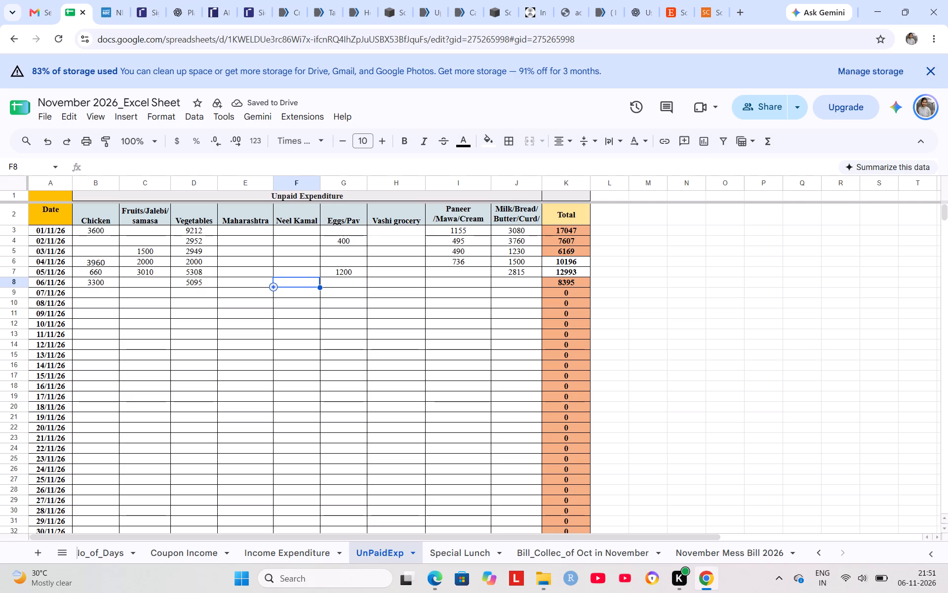
{"action": "key", "text": "Right"}
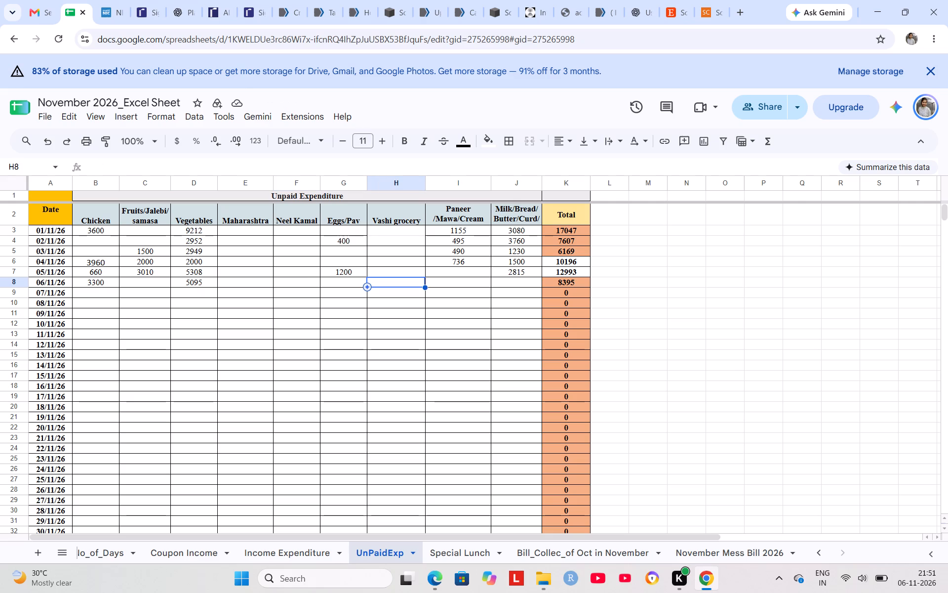
{"action": "key", "text": "Right"}
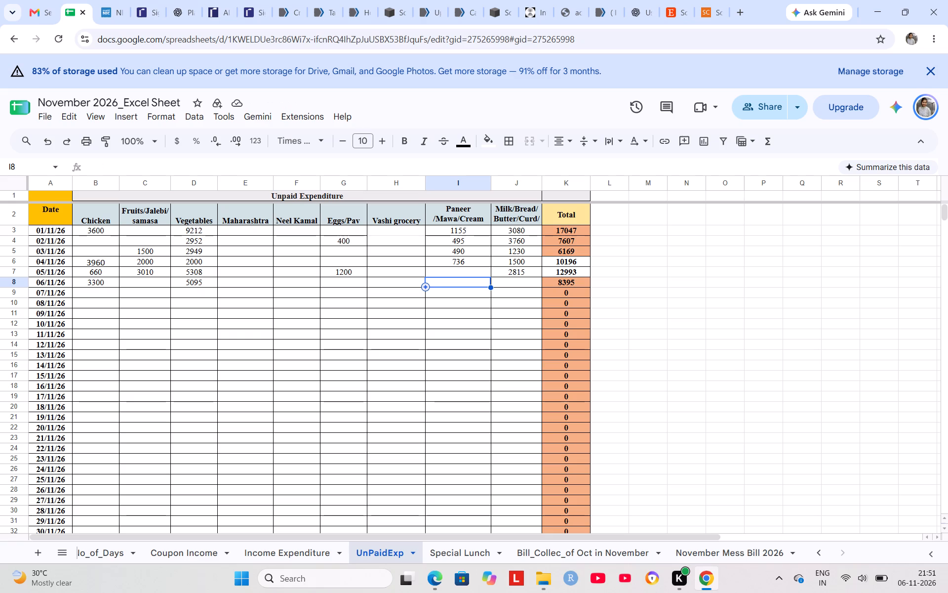
{"action": "key", "text": "equal"}
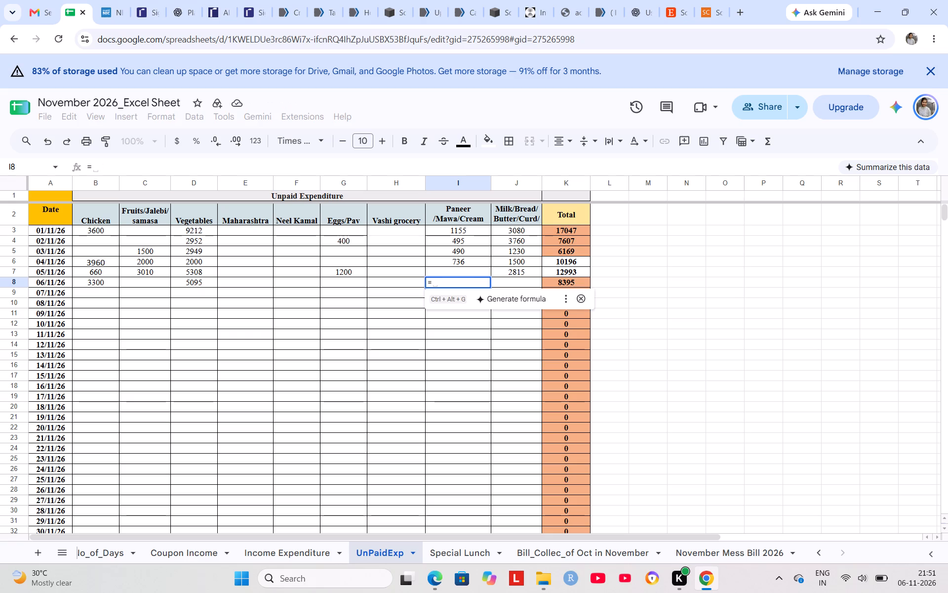
{"action": "type", "text": "1155"}
{"action": "key", "text": "plus"}
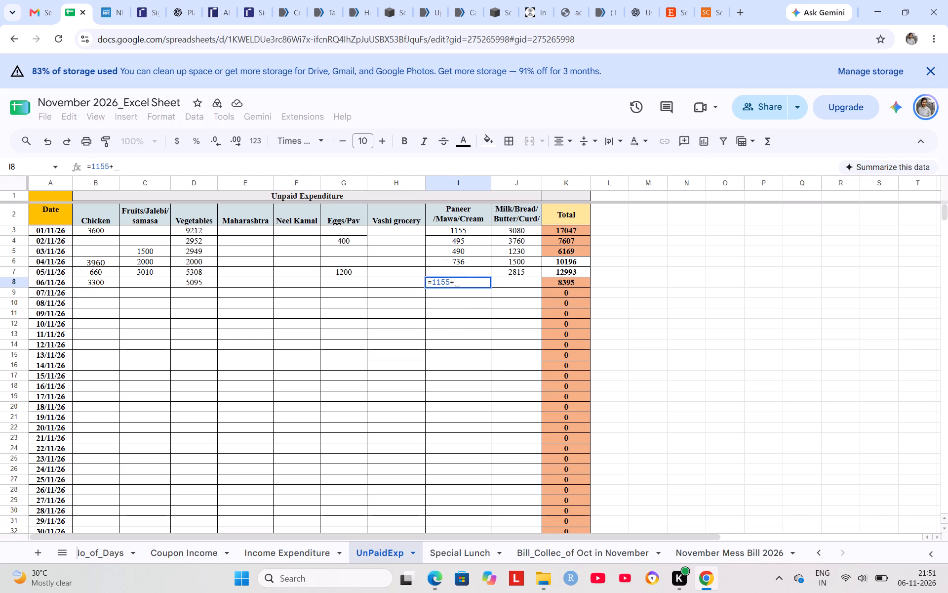
{"action": "type", "text": "80"}
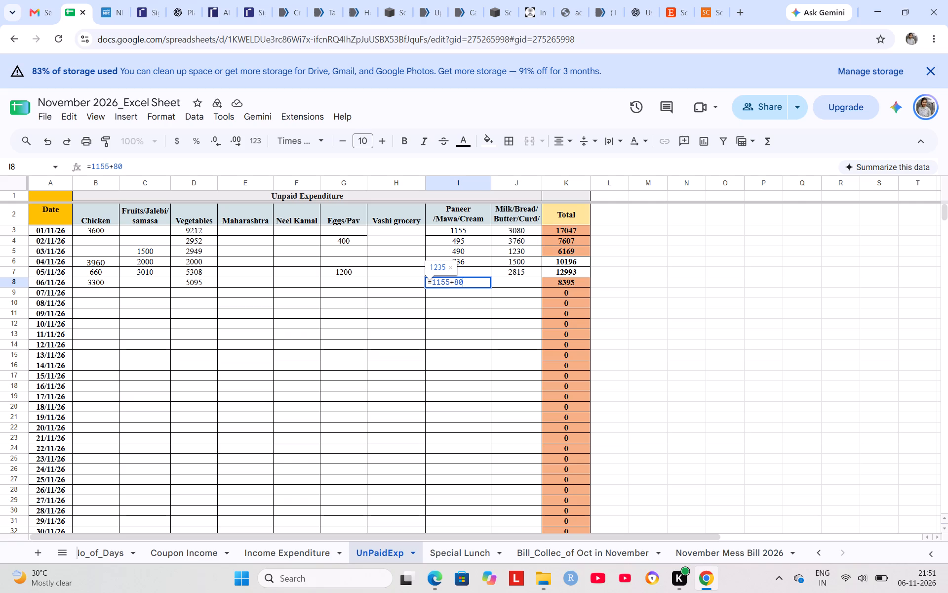
{"action": "key", "text": "Right"}
{"action": "key", "text": "Return"}
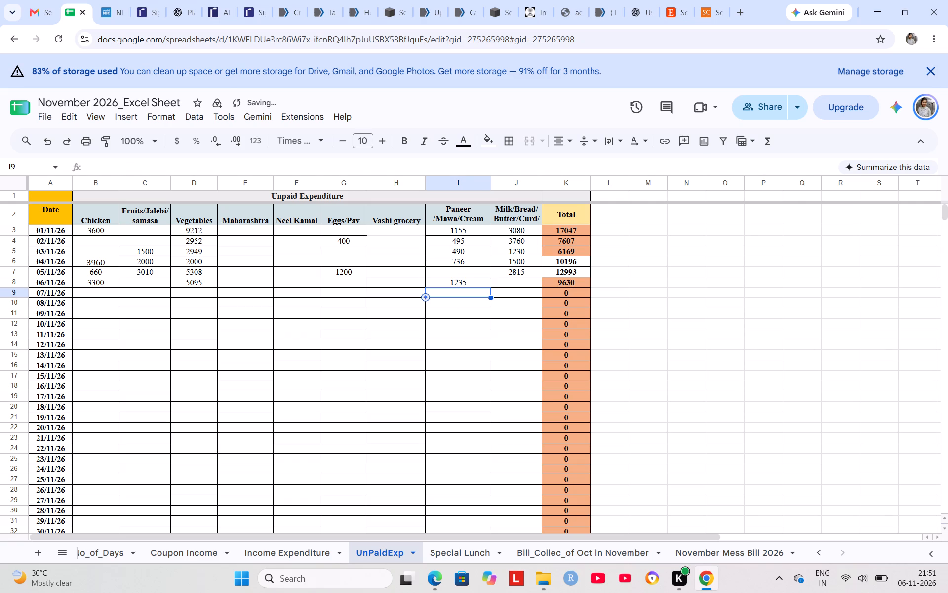
Enter the formula =1430+1600 under Milk/Bread/Butter/Curd in the 06/11/26 row.
{"action": "key", "text": "Right"}
{"action": "key", "text": "Up"}
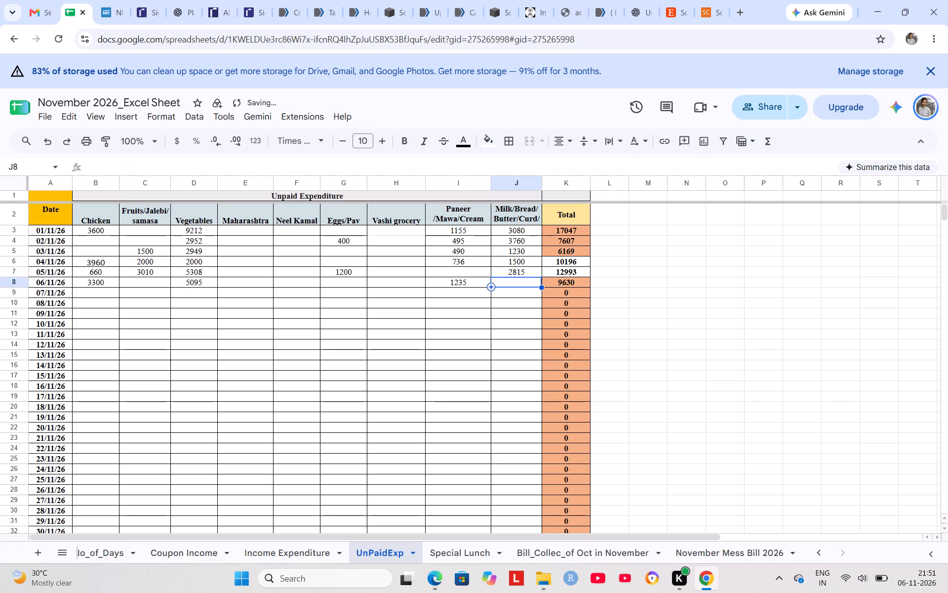
{"action": "key", "text": "equal"}
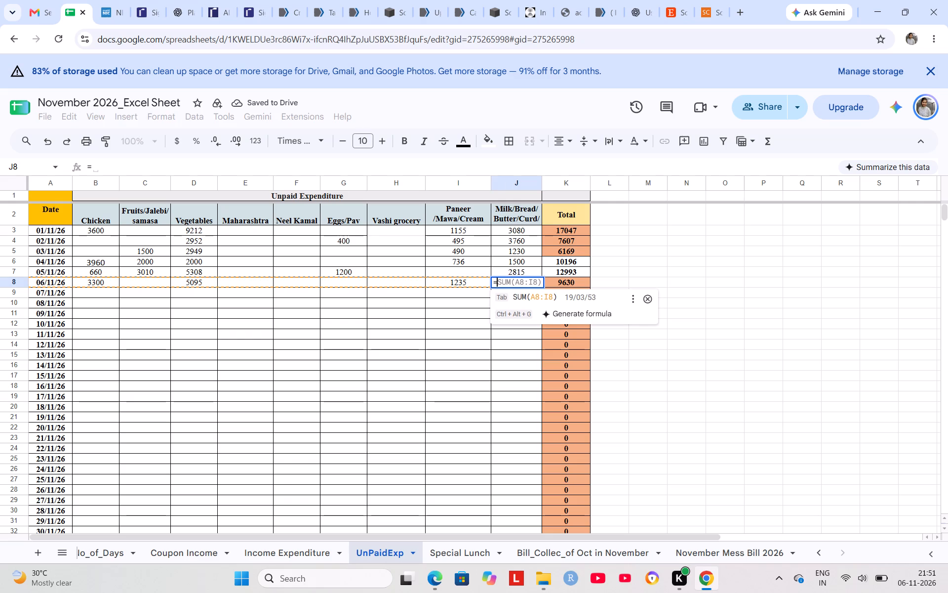
{"action": "type", "text": "1430+"}
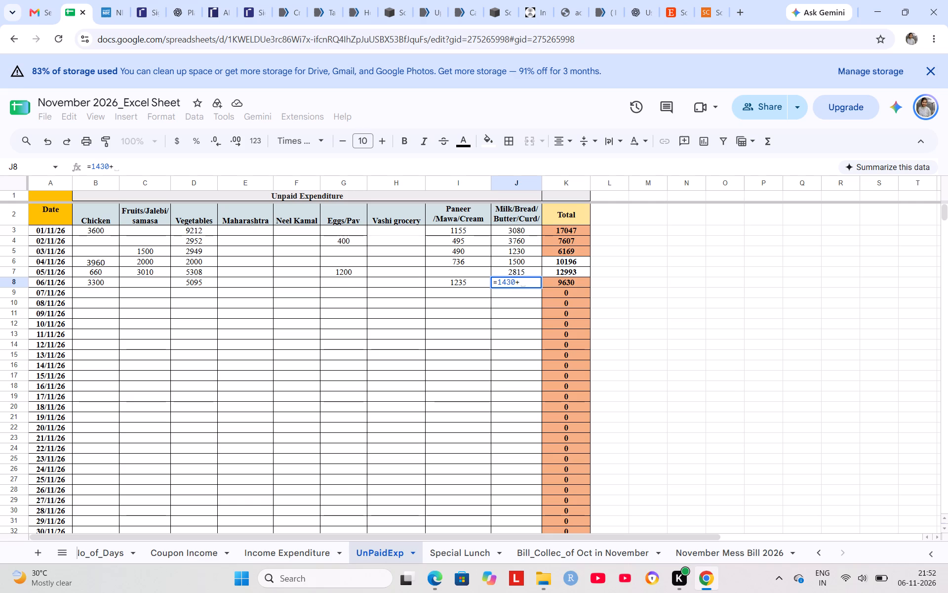
{"action": "type", "text": "1600"}
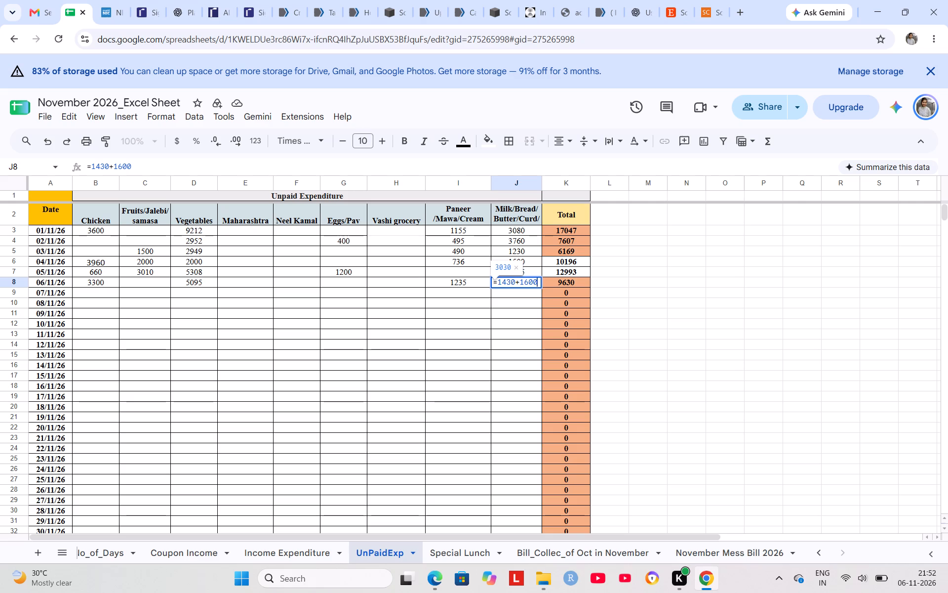
{"action": "key", "text": "Return"}
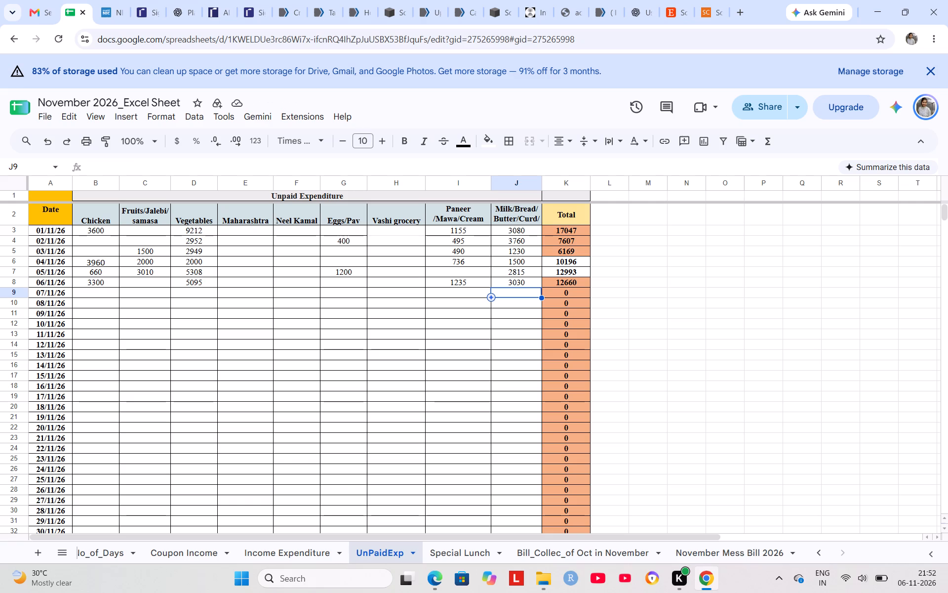
Save the spreadsheet.
{"action": "key", "text": "ctrl+s"}
{"action": "key", "text": "ctrl+s"}
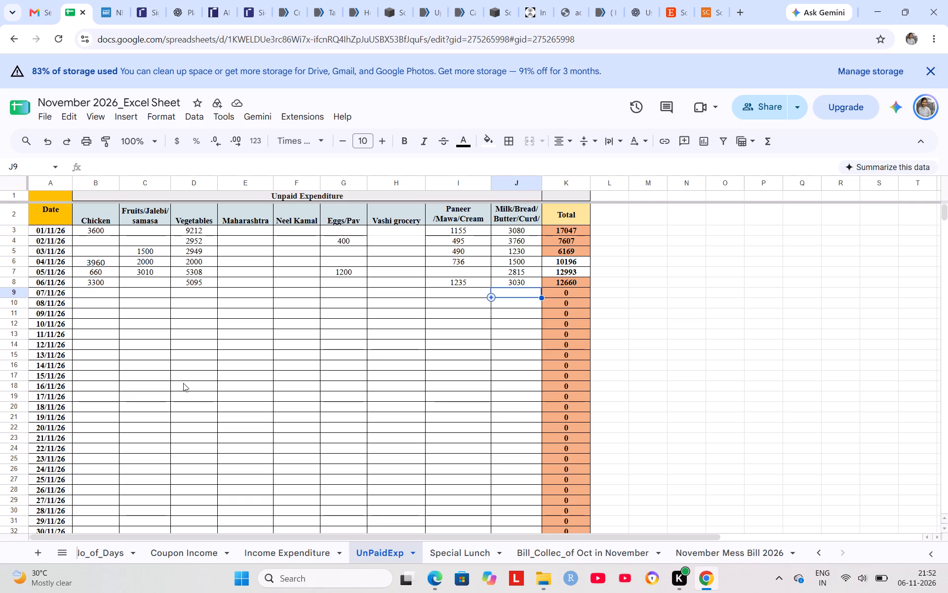
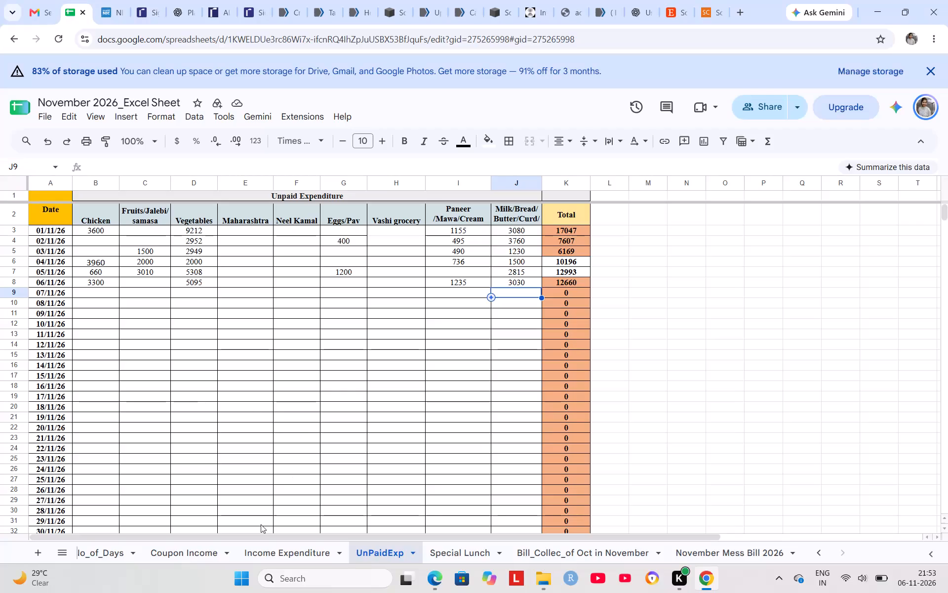
Examine the 06/11/26 row across the income and expenditure columns of the Income Expenditure sheet.
{"action": "left_click", "coordinate": [283, 551]}
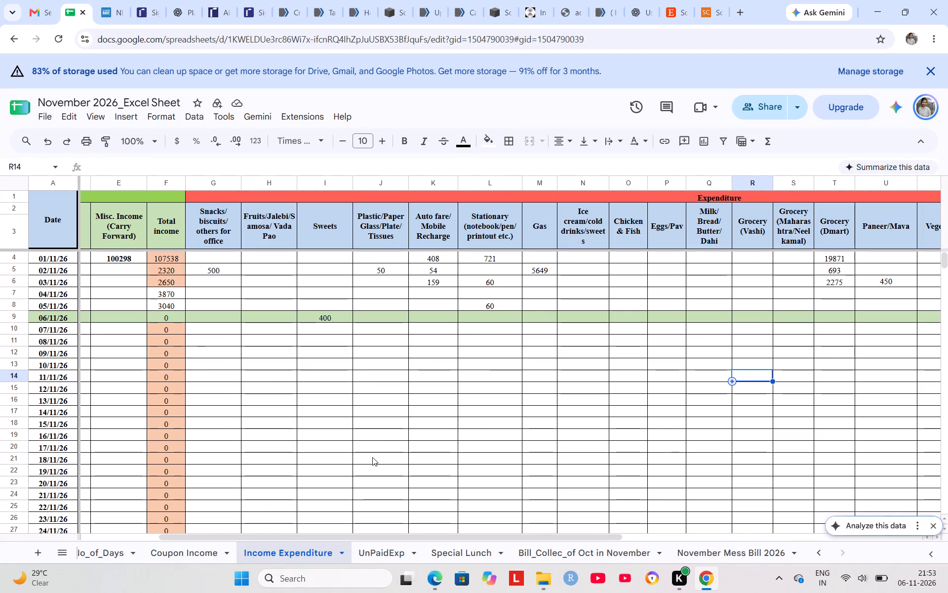
{"action": "scroll", "coordinate": [385, 427], "scroll_direction": "right", "scroll_amount": 1}
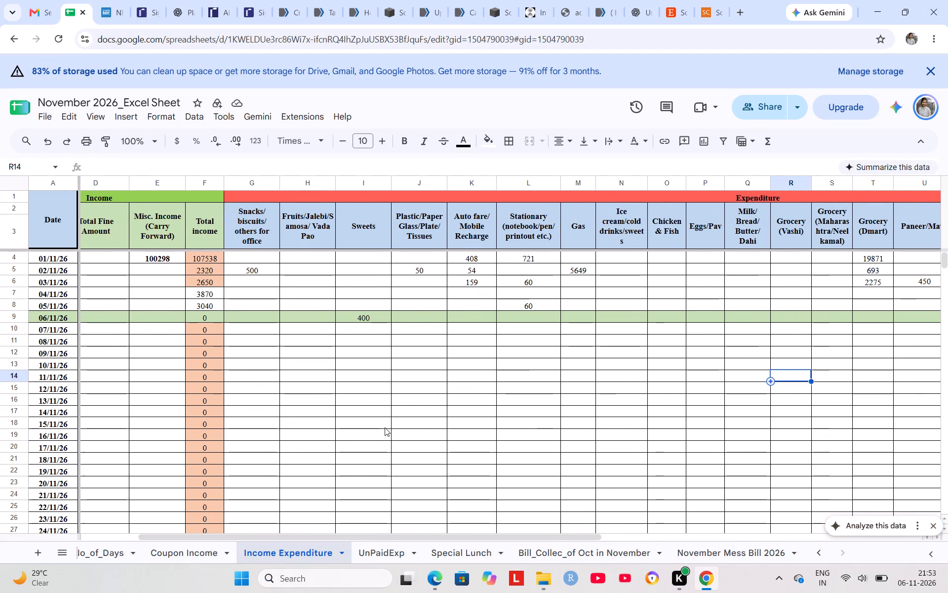
{"action": "scroll", "coordinate": [385, 427], "scroll_direction": "left", "scroll_amount": 2}
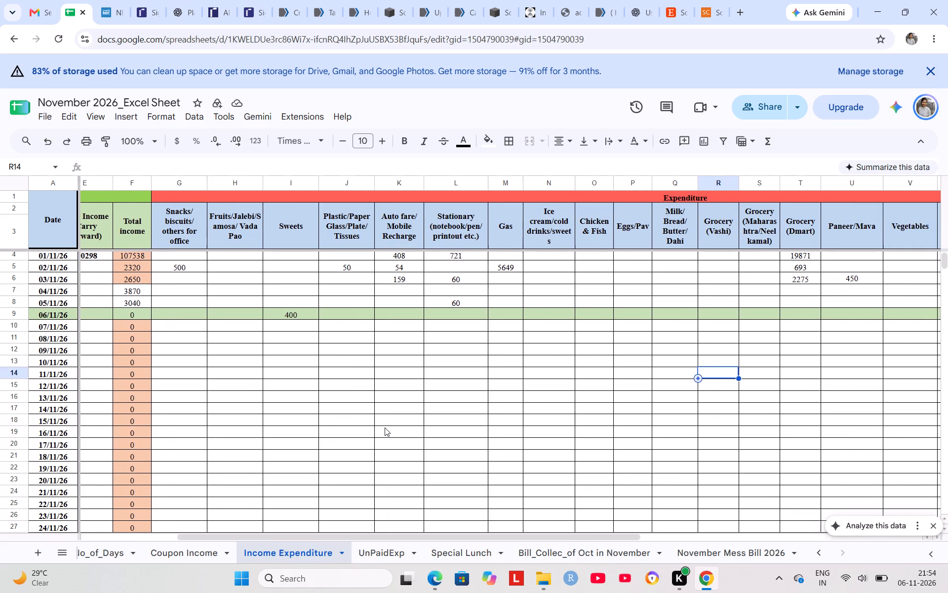
{"action": "scroll", "coordinate": [385, 427], "scroll_direction": "left", "scroll_amount": 1}
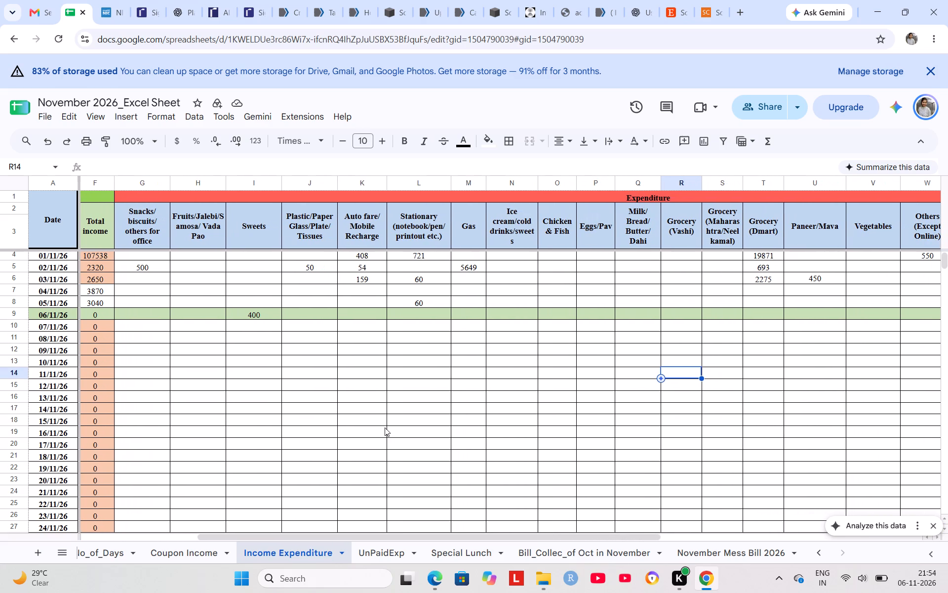
{"action": "scroll", "coordinate": [527, 443], "scroll_direction": "left", "scroll_amount": 4}
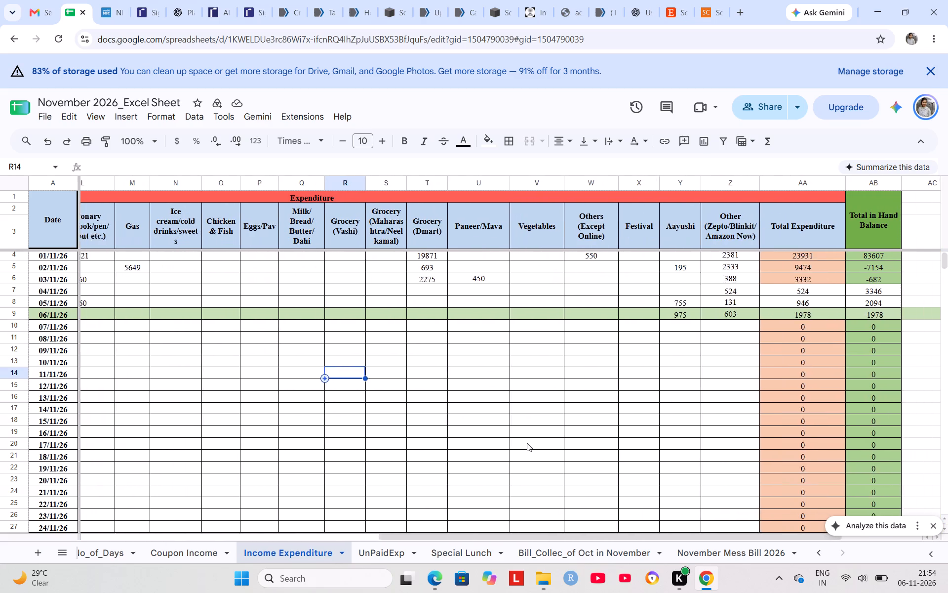
Save the spreadsheet.
{"action": "key", "text": "ctrl+s"}
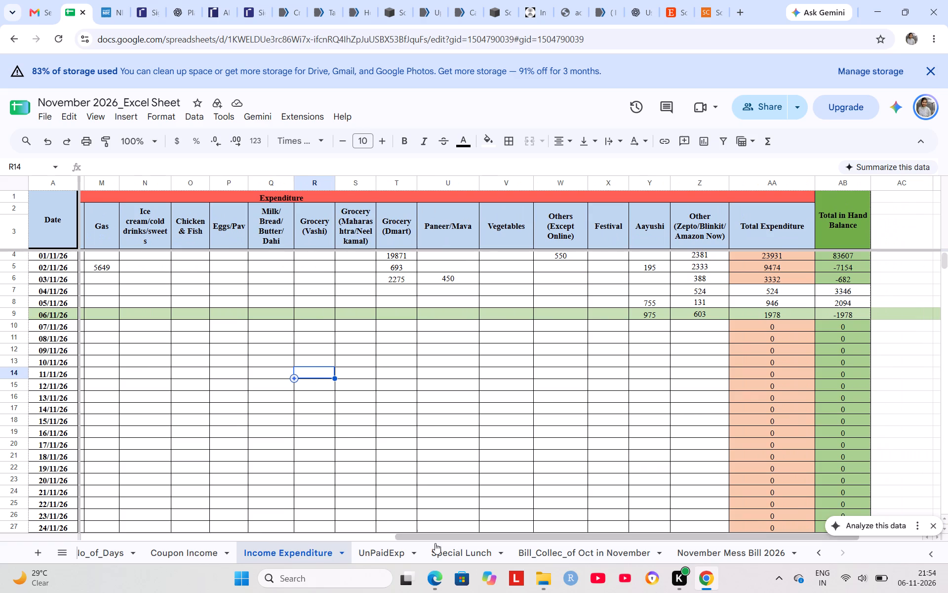
In the Coupon Income sheet, enter coupon numbers from 2265 to 2304 in the 06/11/26 row.
{"action": "left_click", "coordinate": [214, 559]}
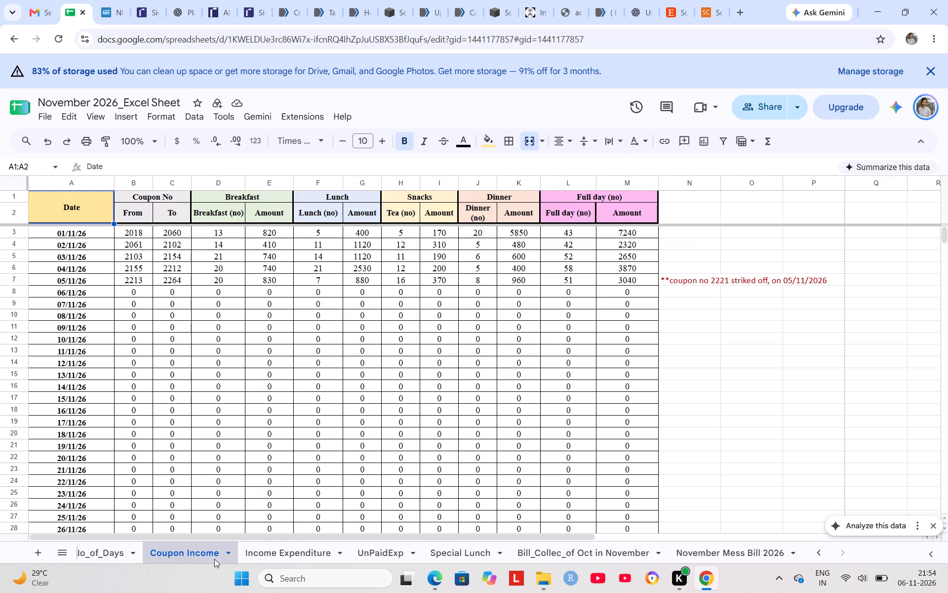
{"action": "left_click", "coordinate": [134, 291]}
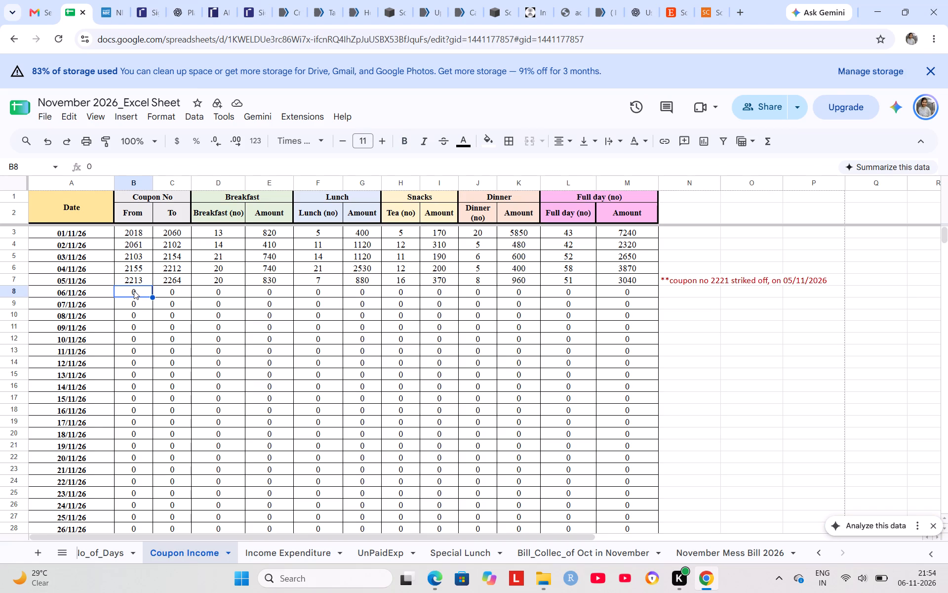
{"action": "type", "text": "2265"}
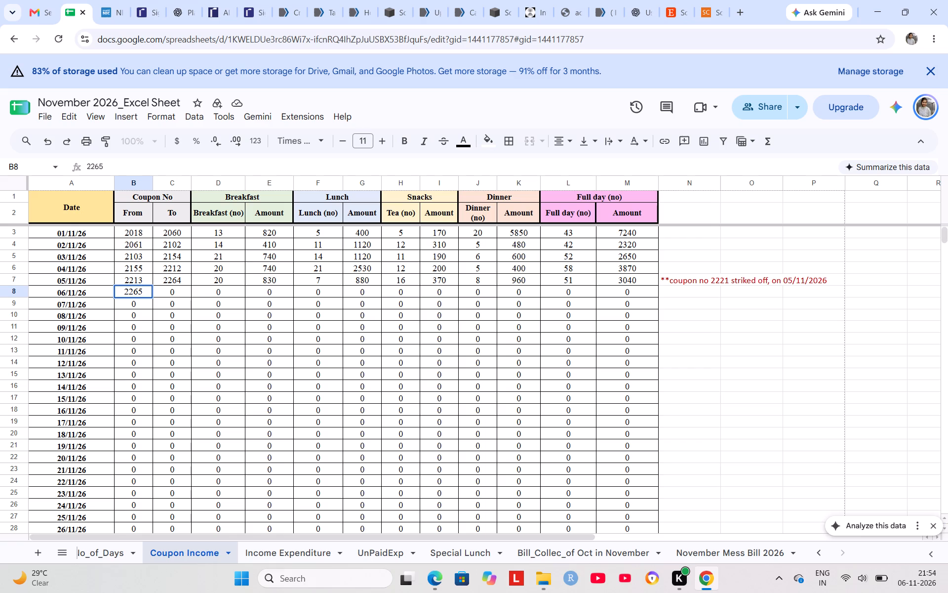
{"action": "key", "text": "Right"}
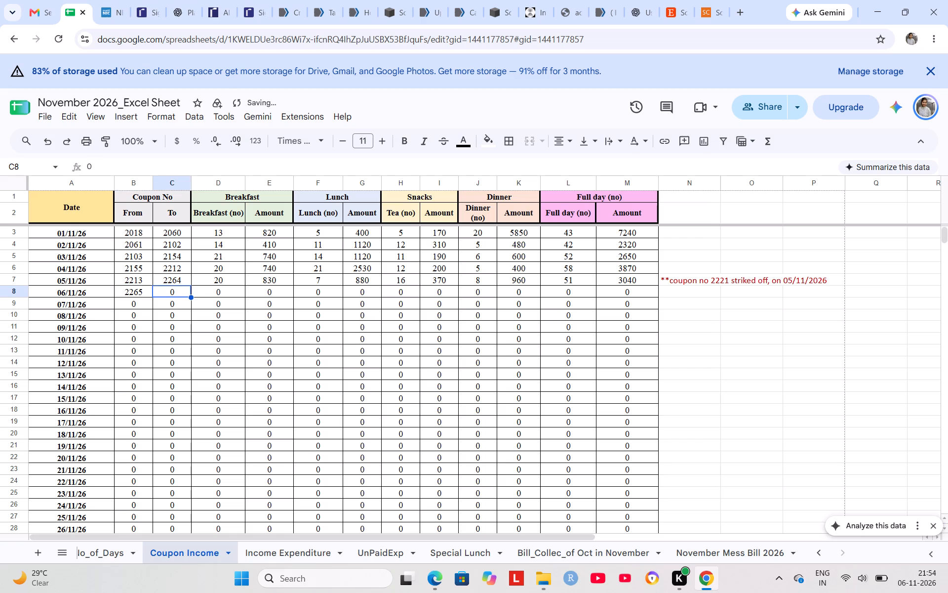
{"action": "type", "text": "2304"}
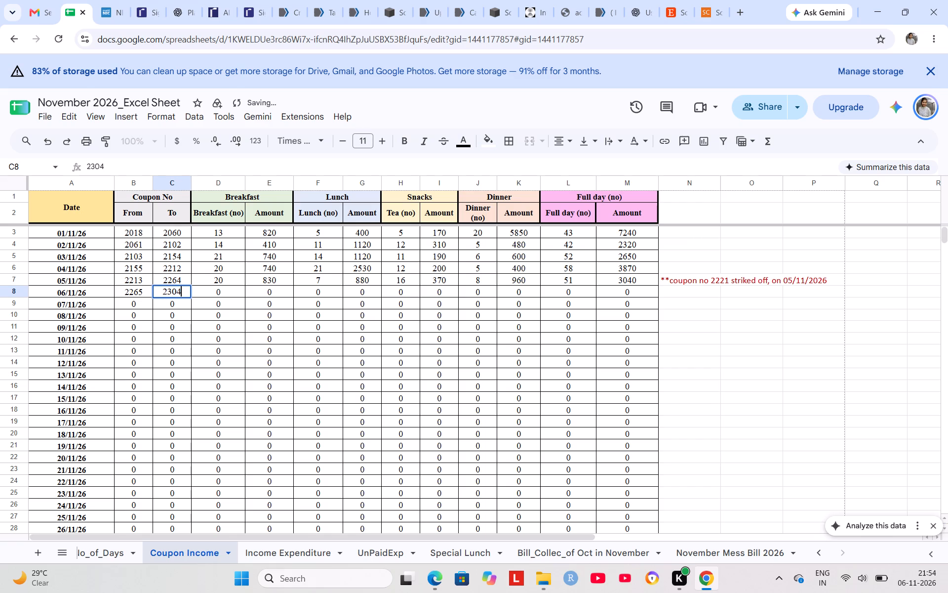
{"action": "key", "text": "Right"}
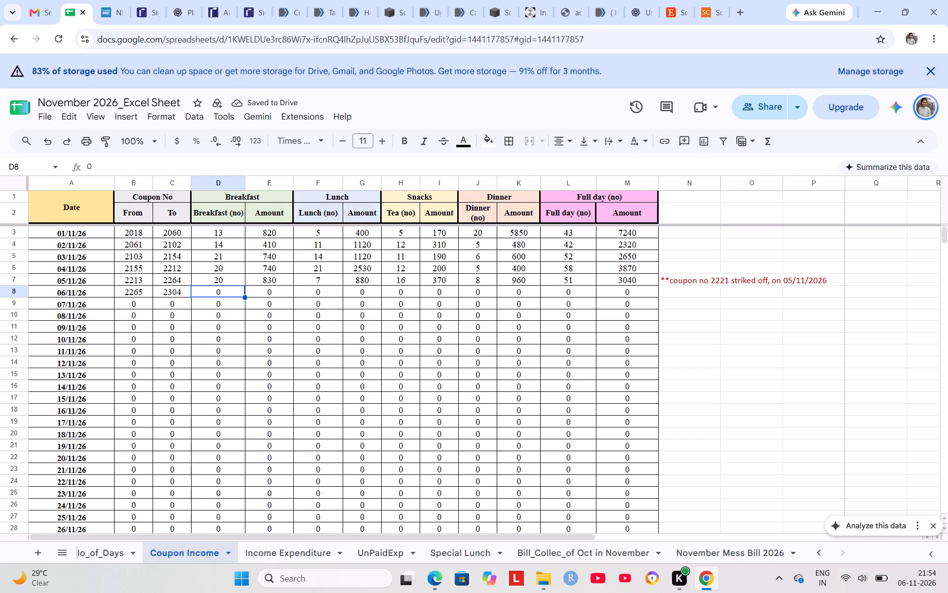
In the 06/11/26 row, enter 21 breakfasts with amount 1040 and 7 lunches with amount 720.
{"action": "type", "text": "21"}
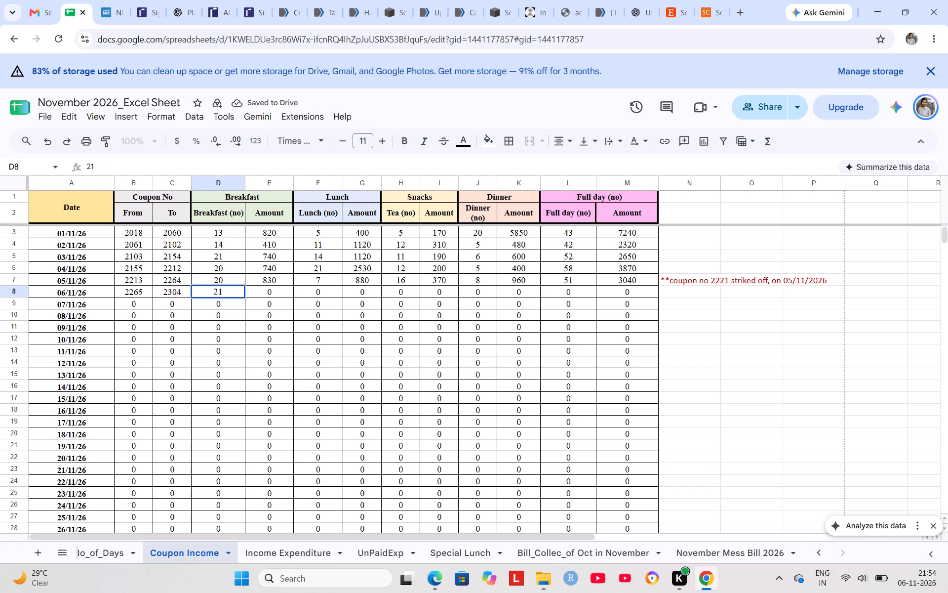
{"action": "key", "text": "Right"}
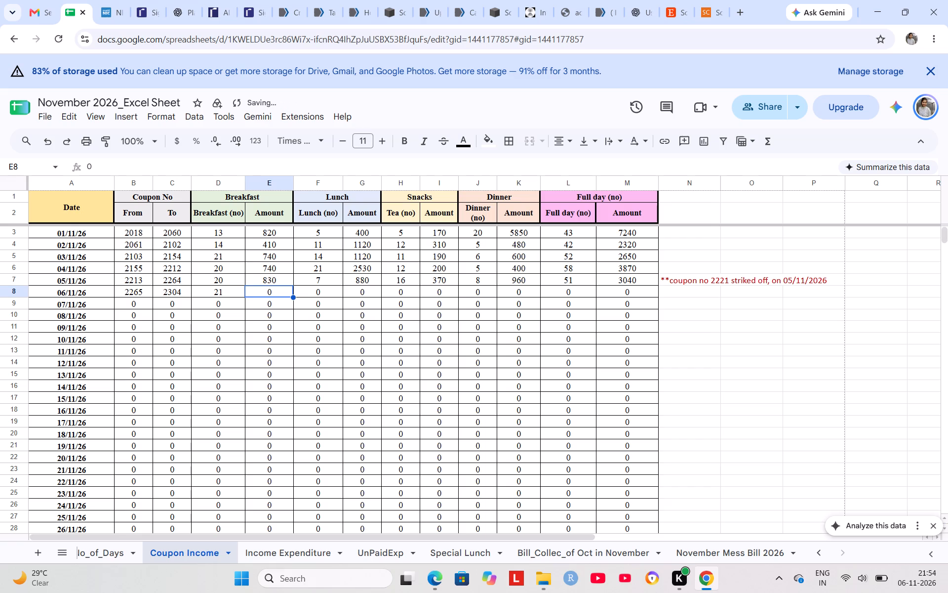
{"action": "type", "text": "1040"}
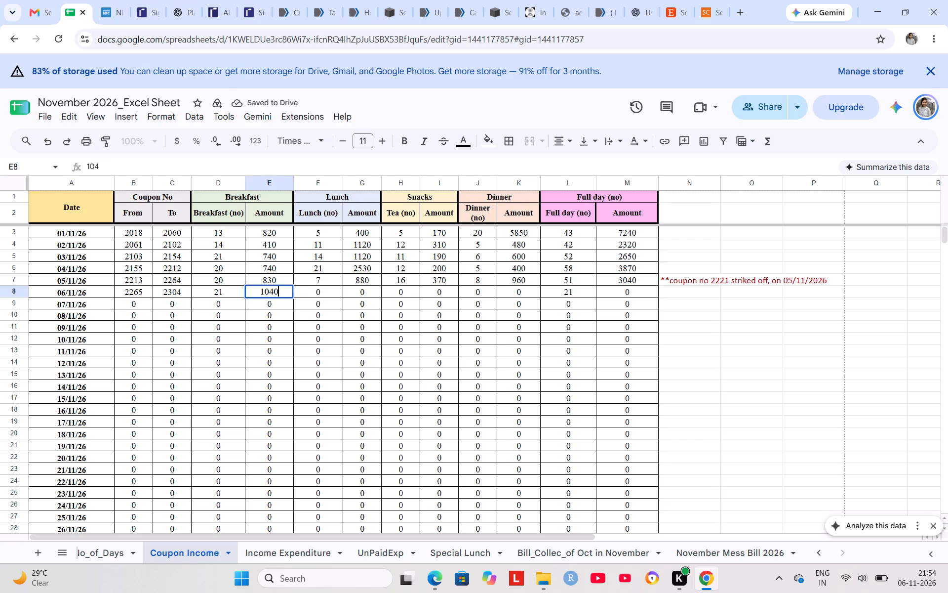
{"action": "key", "text": "Right"}
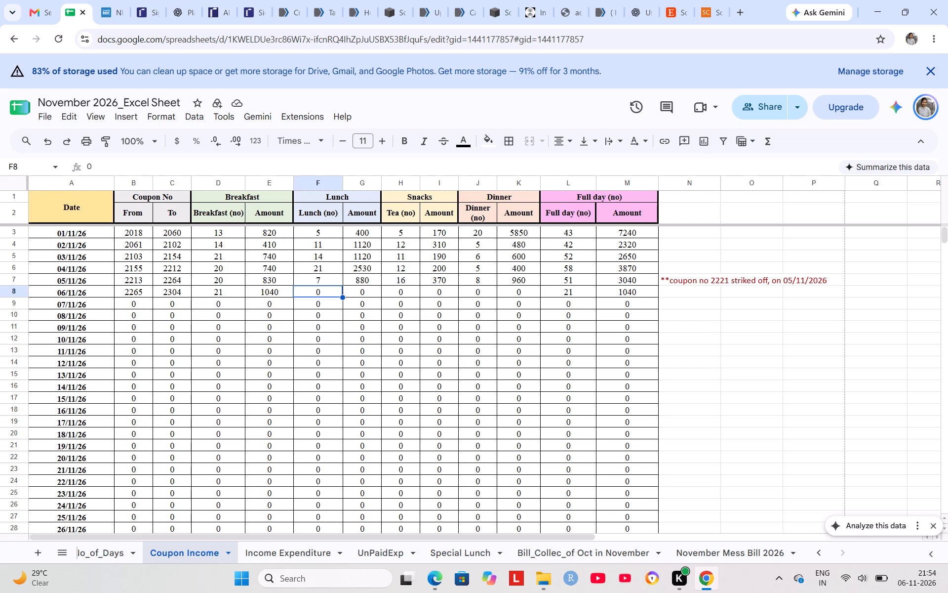
{"action": "key", "text": "7"}
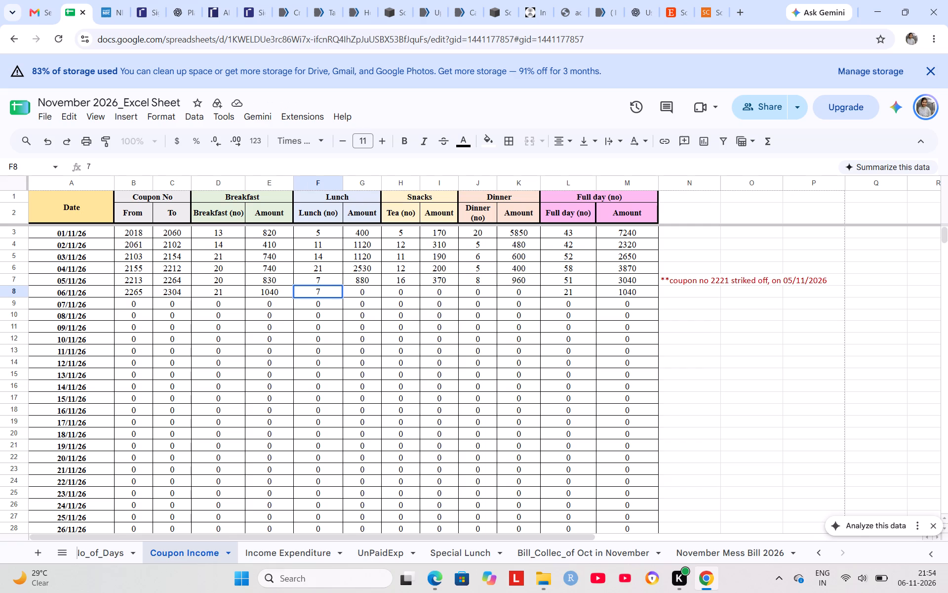
{"action": "key", "text": "Right"}
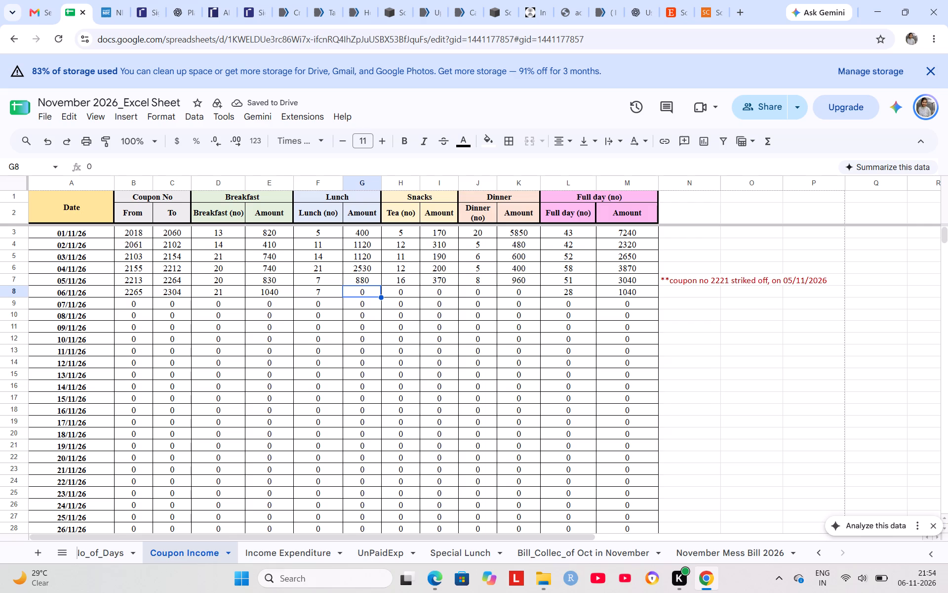
{"action": "type", "text": "720"}
{"action": "key", "text": "Right"}
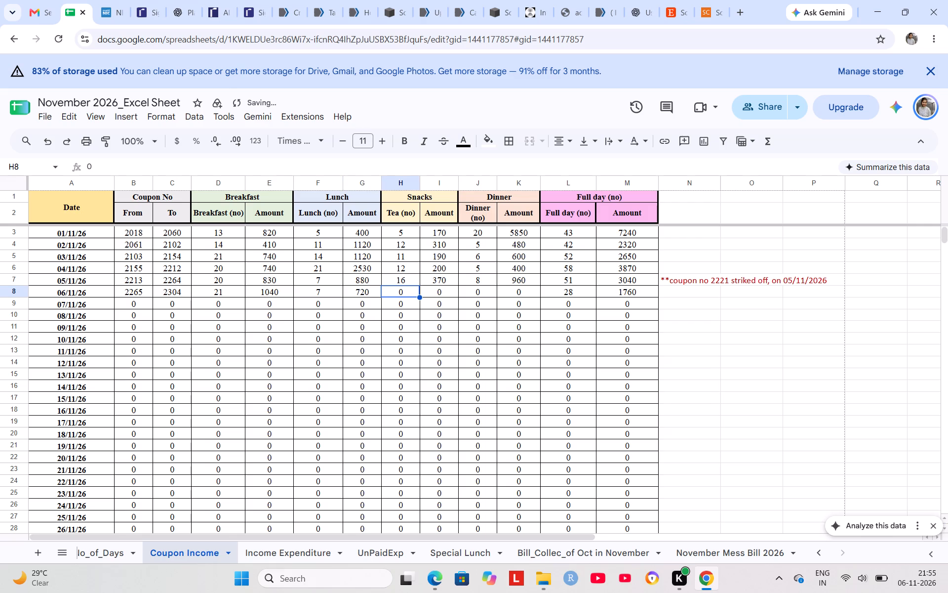
In the 06/11/26 row, enter 8 teas with snacks amount 150 and 4 dinners with amount 900.
{"action": "key", "text": "8"}
{"action": "key", "text": "Right"}
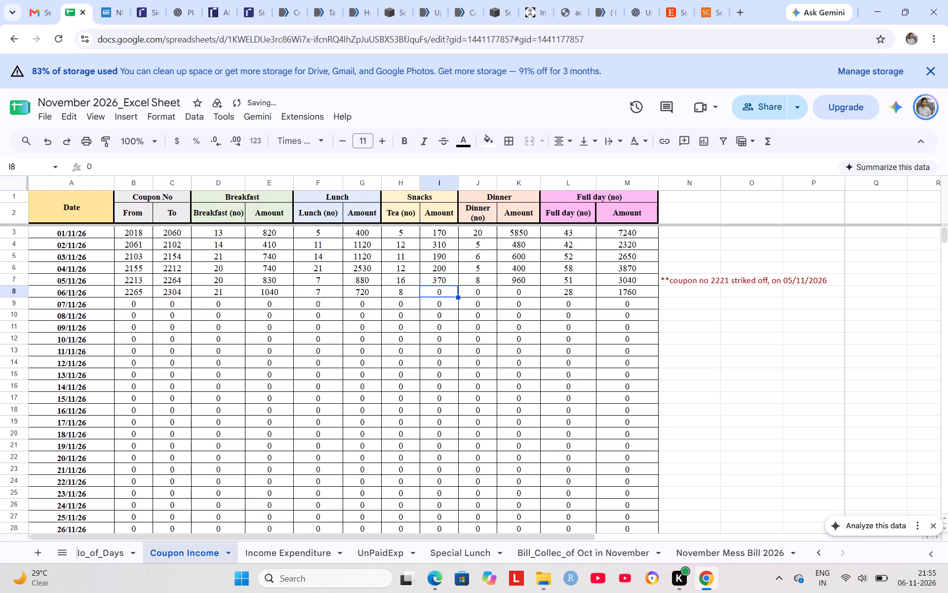
{"action": "type", "text": "150"}
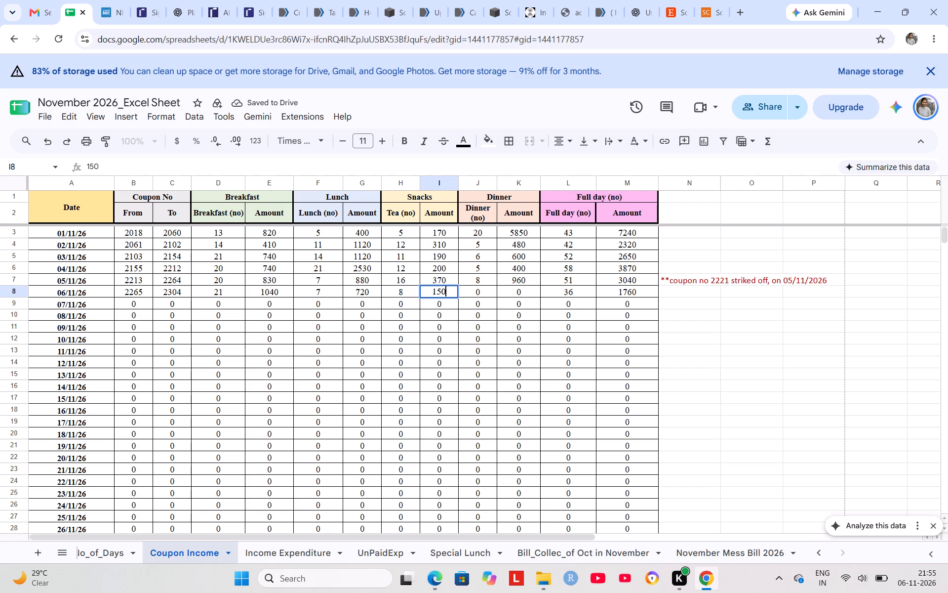
{"action": "key", "text": "Right"}
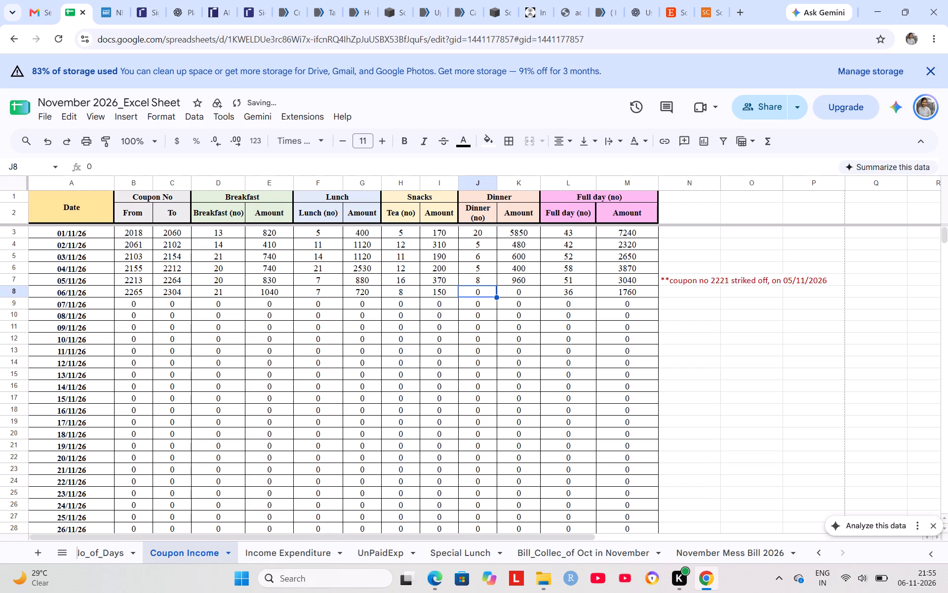
{"action": "key", "text": "4"}
{"action": "key", "text": "Right"}
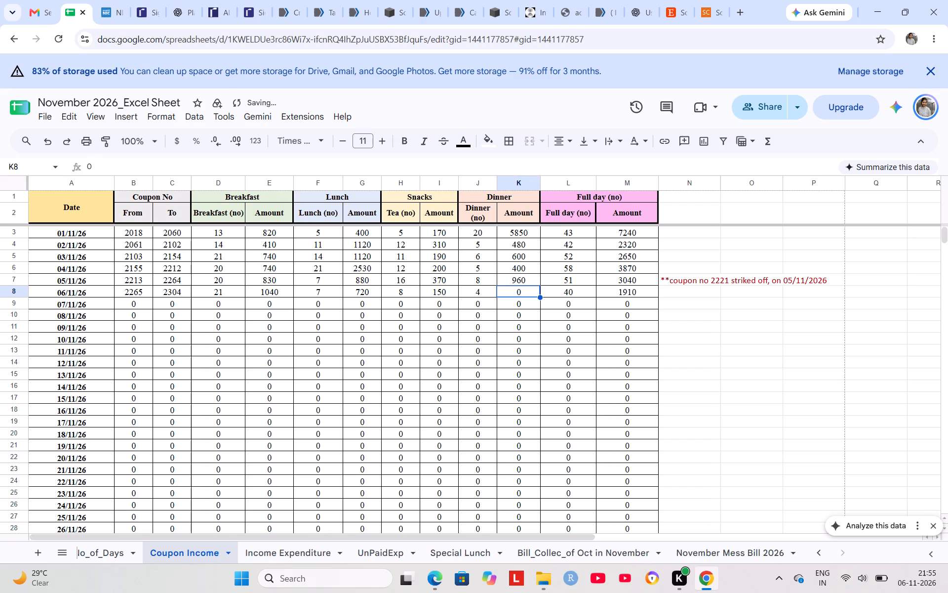
{"action": "type", "text": "900"}
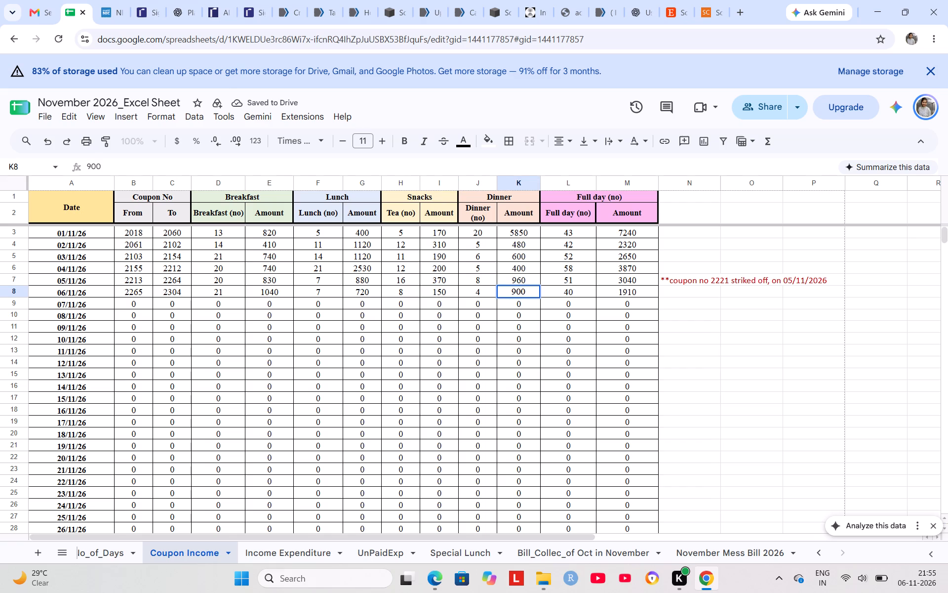
{"action": "key", "text": "Right"}
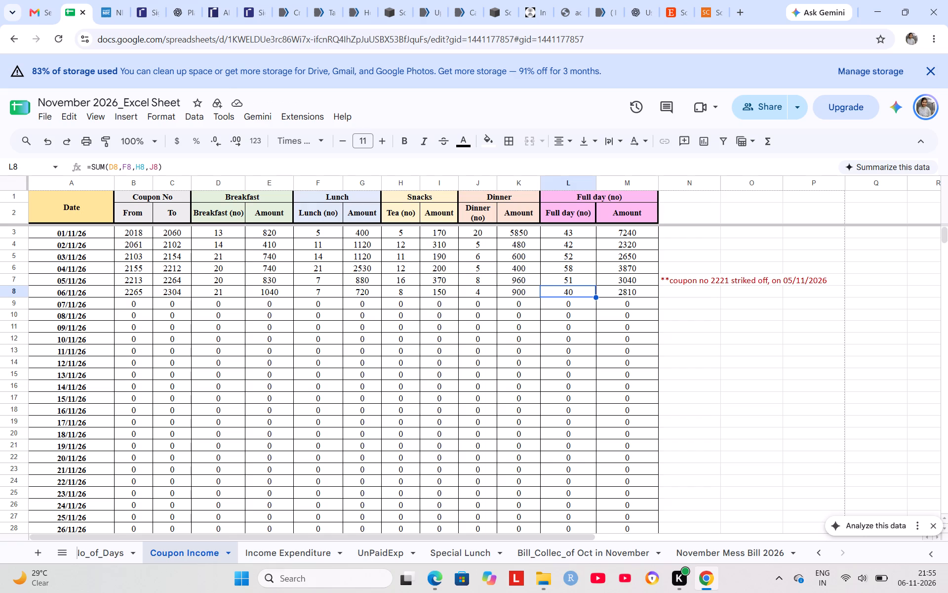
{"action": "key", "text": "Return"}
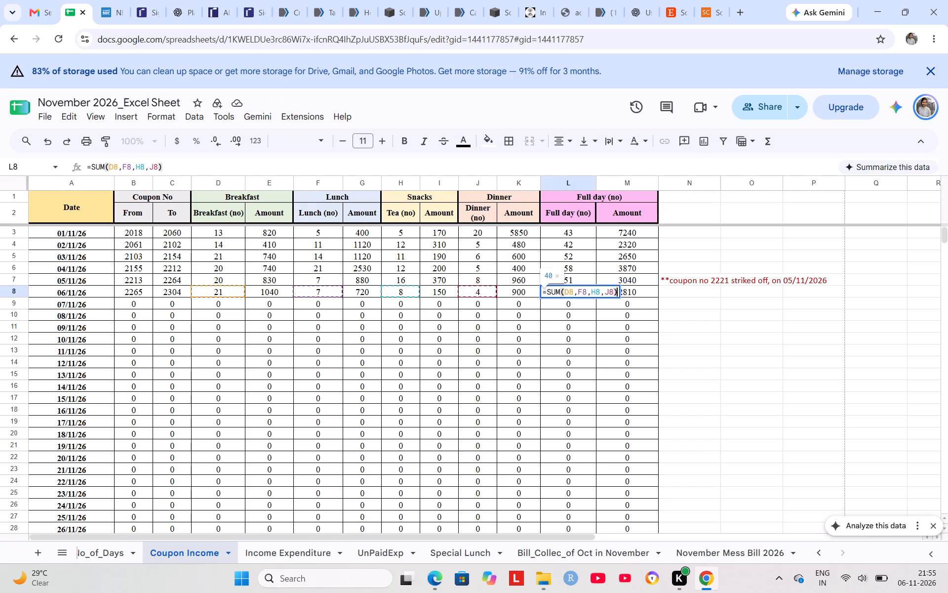
Keep the full-day count formula =SUM(D8,F8,H8,J8) in the 06/11/26 row of Coupon Income and save the spreadsheet.
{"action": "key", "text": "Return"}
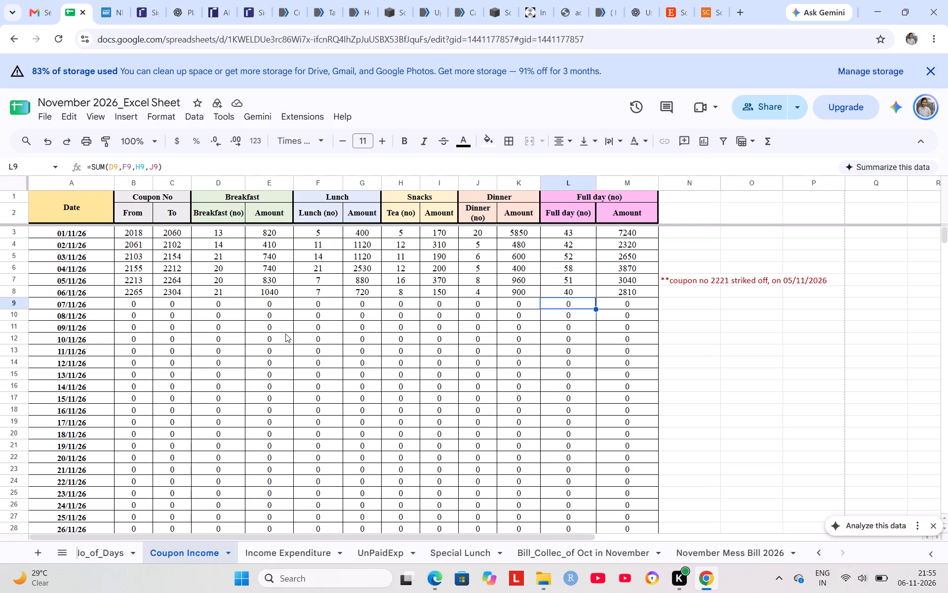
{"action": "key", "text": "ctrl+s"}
Check the Income Expenditure and UnPaidExp sheets, then save the spreadsheet and close its browser tab.
{"action": "left_click", "coordinate": [287, 557]}
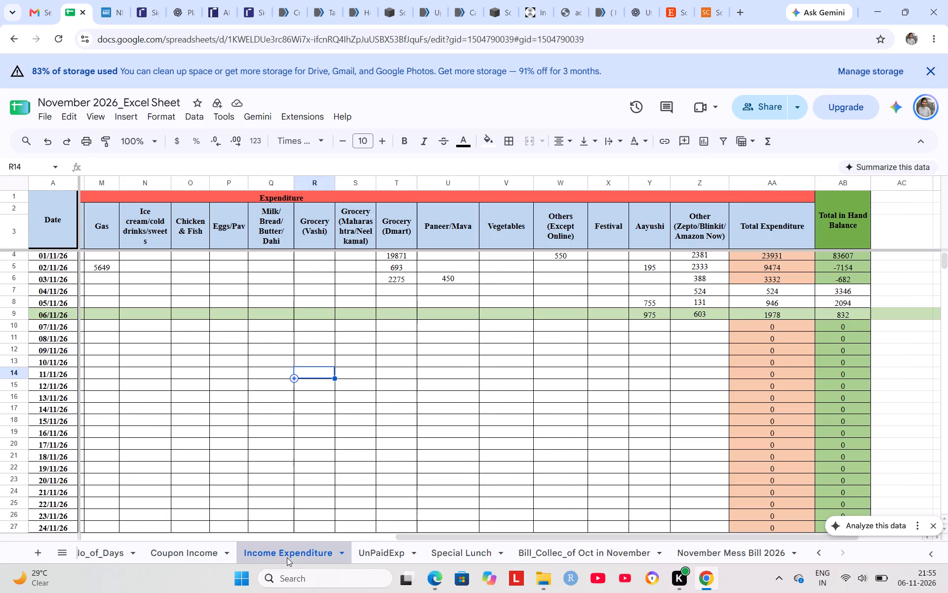
{"action": "left_click", "coordinate": [377, 549]}
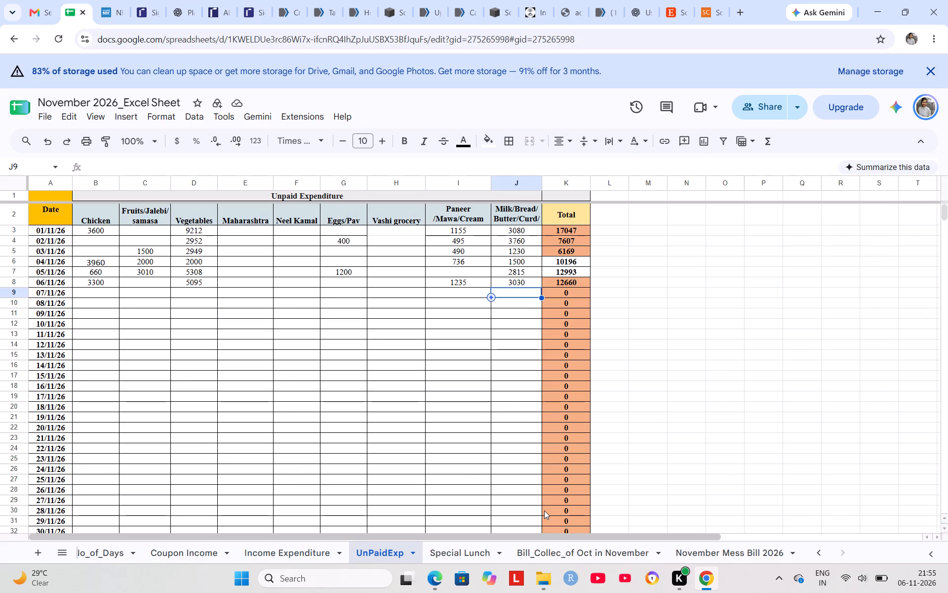
{"action": "key", "text": "ctrl+s"}
{"action": "left_click", "coordinate": [942, 540]}
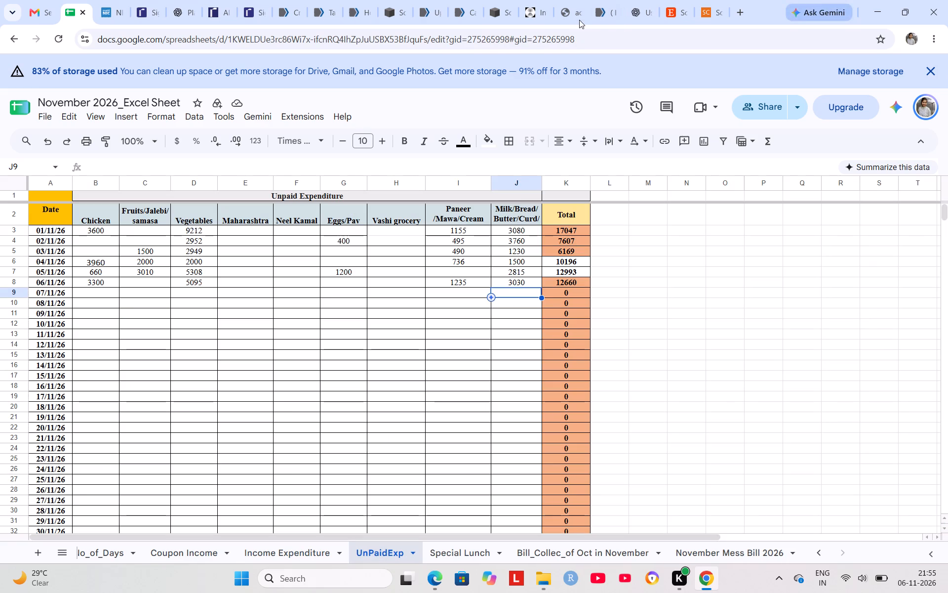
{"action": "left_click", "coordinate": [84, 17]}
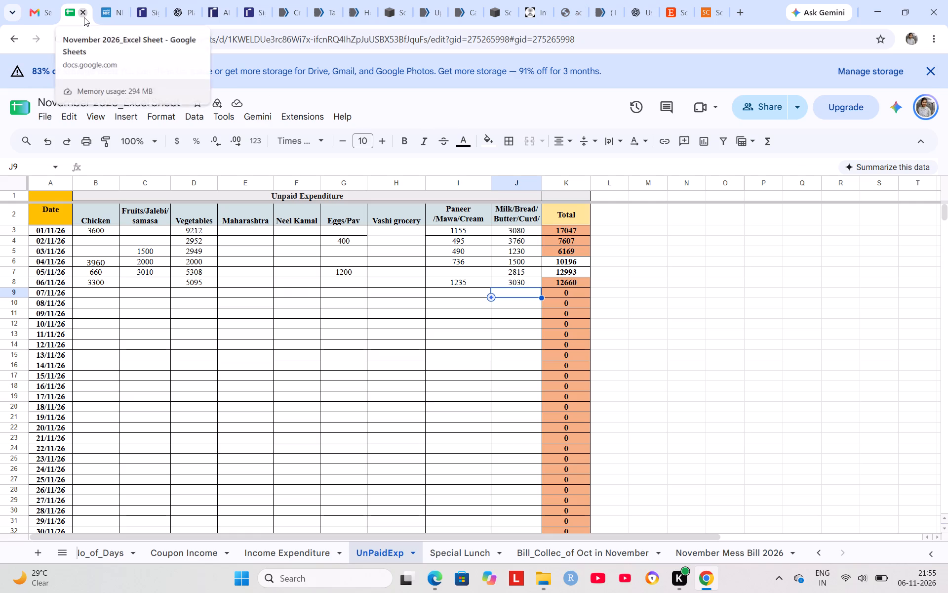